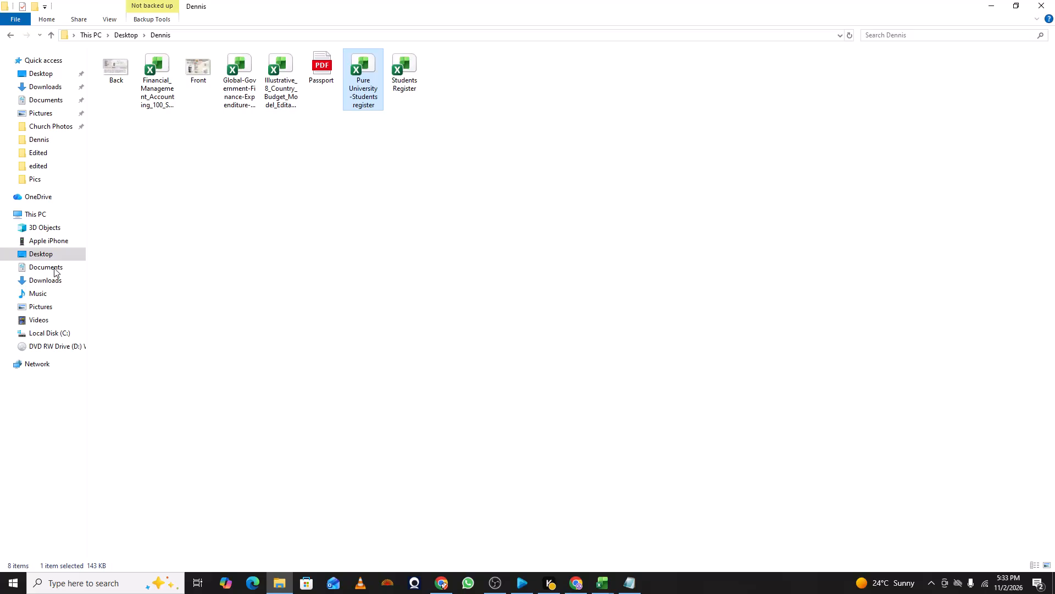
Open the Downloads folder.
left_click(54, 277)
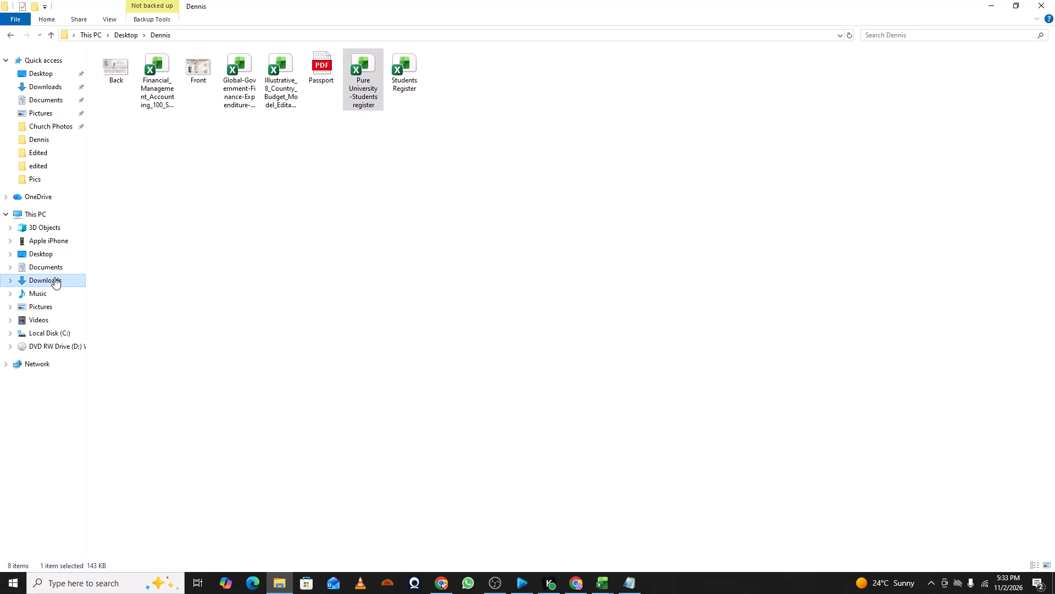
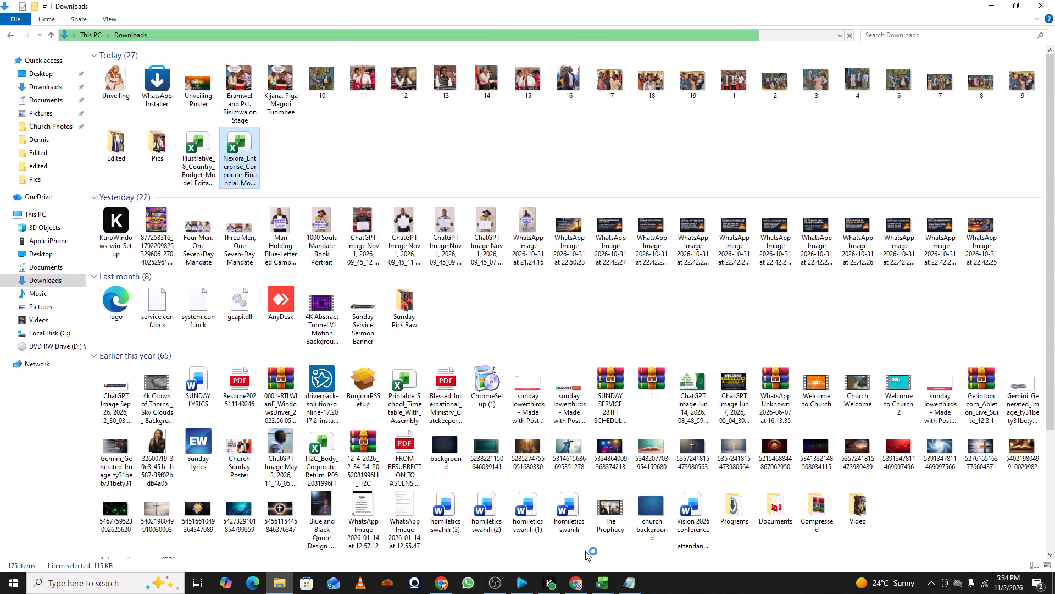
left_click(598, 584)
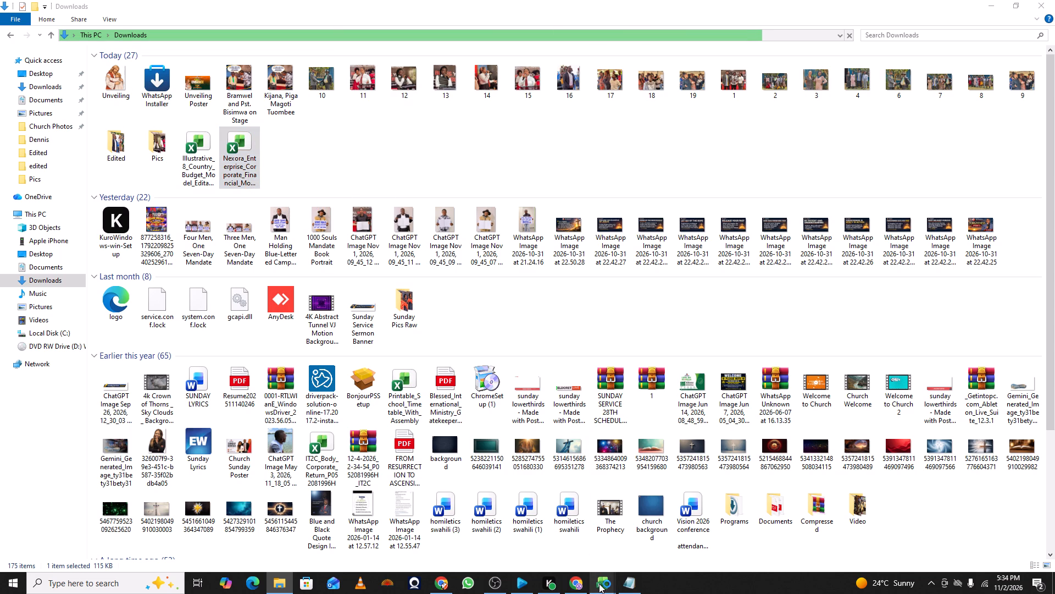
left_click(720, 305)
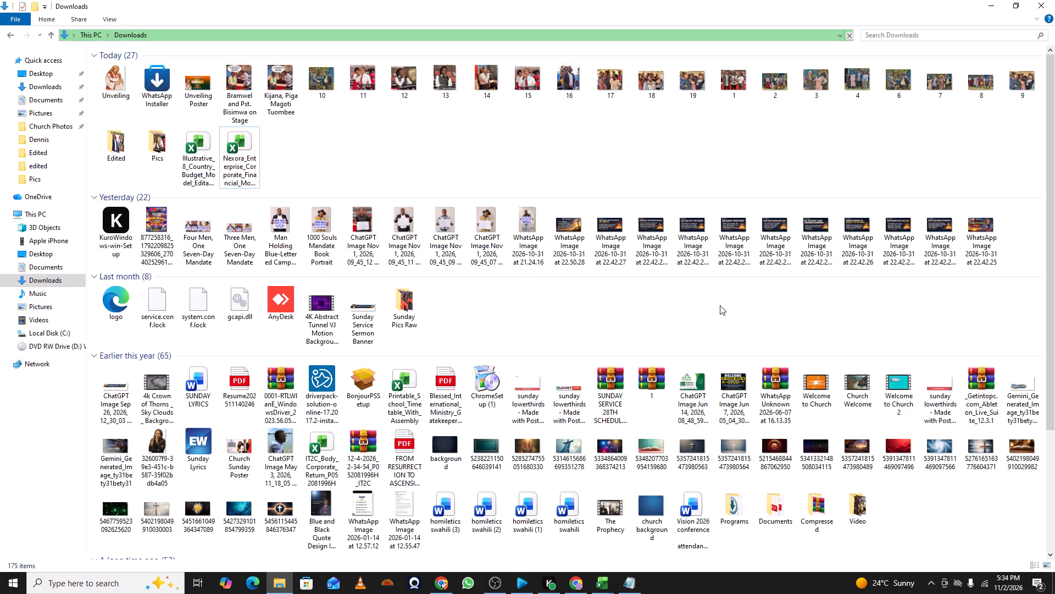
double_click(235, 161)
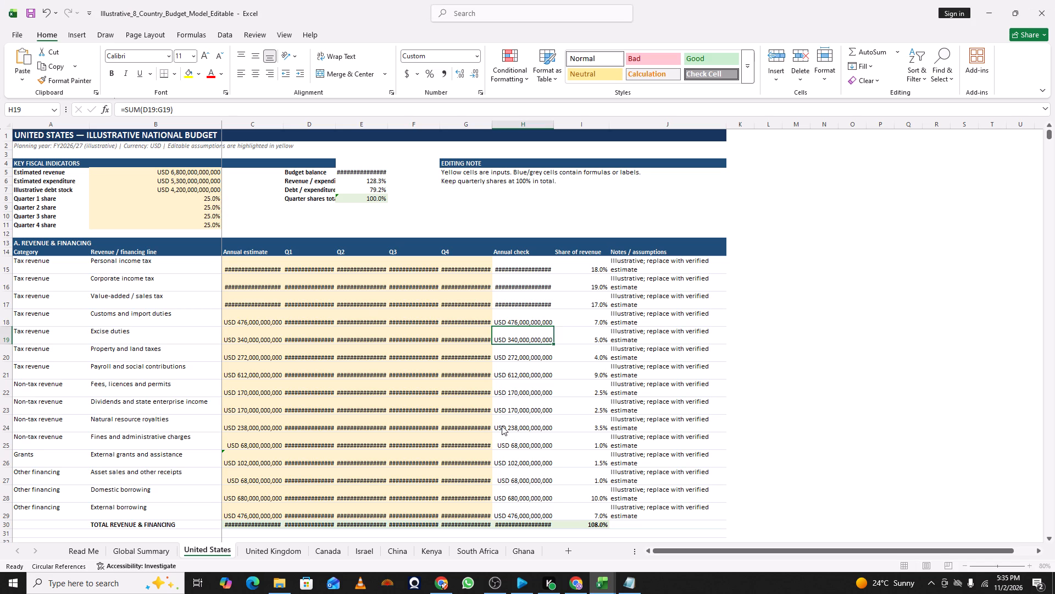
scroll(487, 352, "down", 7)
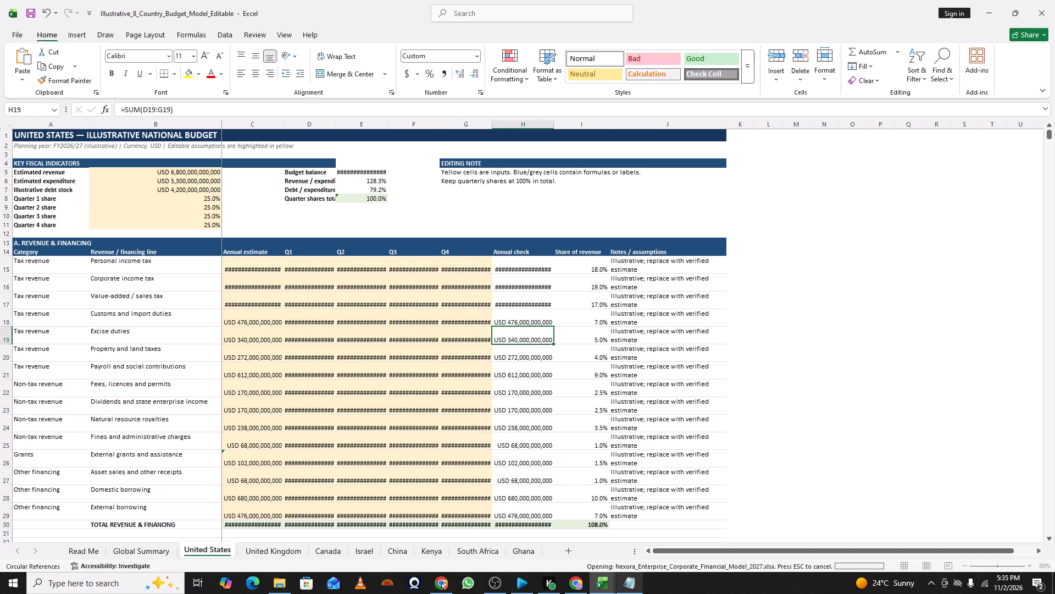
left_click(596, 578)
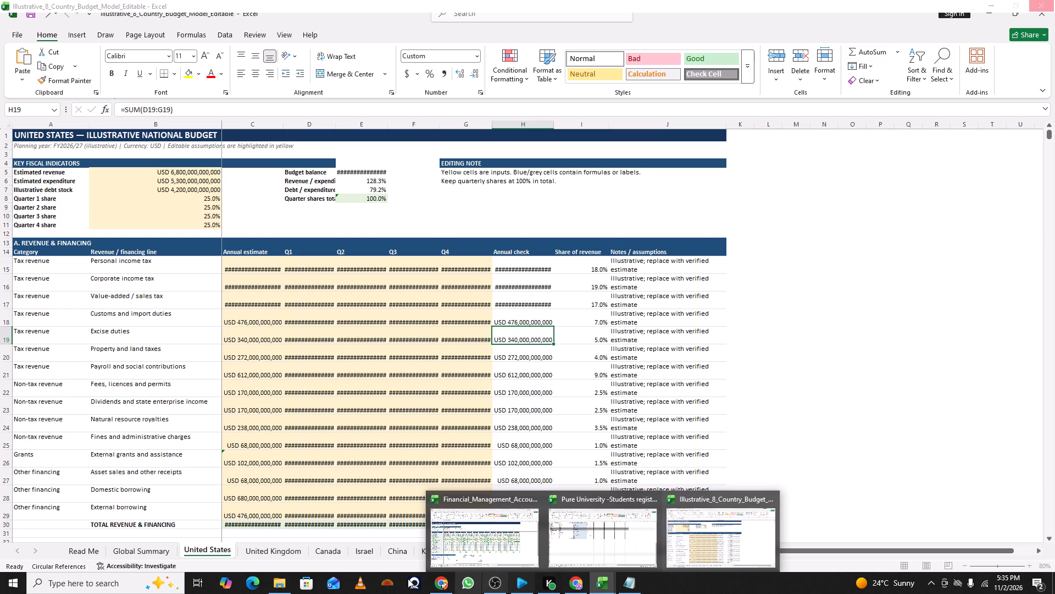
left_click(270, 584)
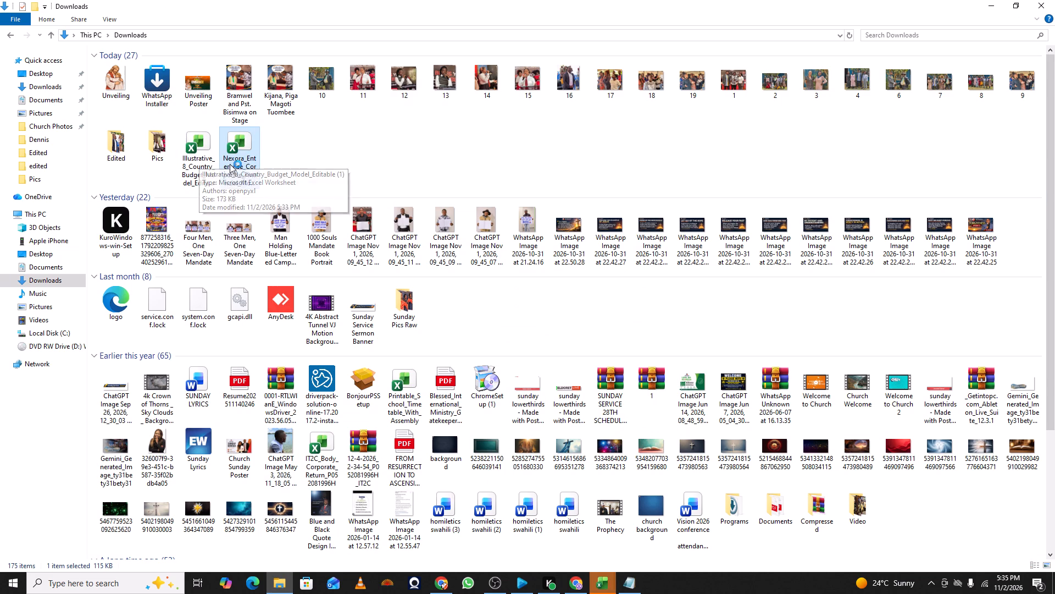
left_click(608, 577)
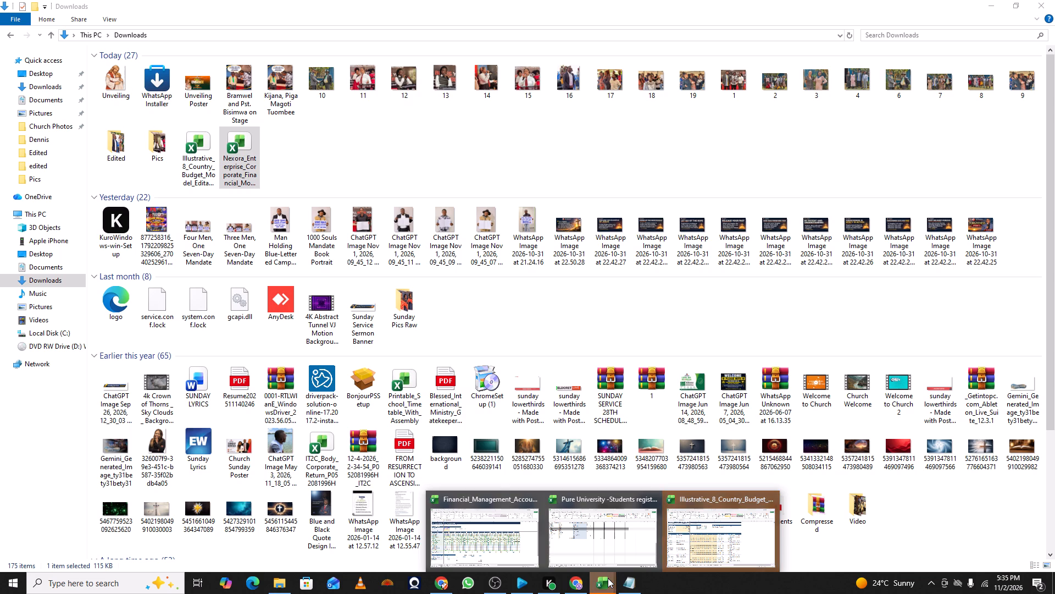
left_click(710, 547)
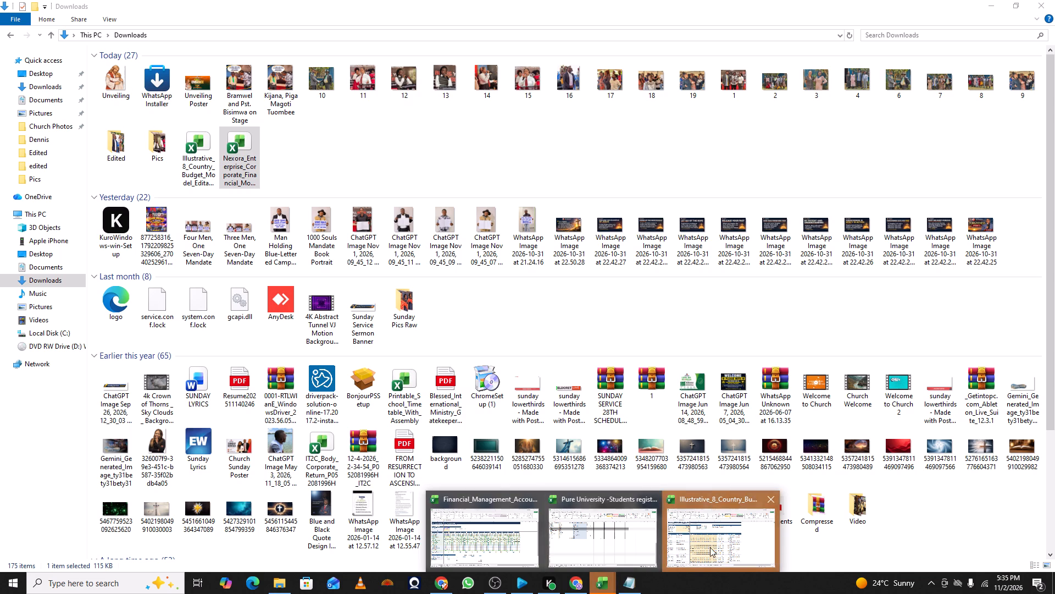
left_click(710, 434)
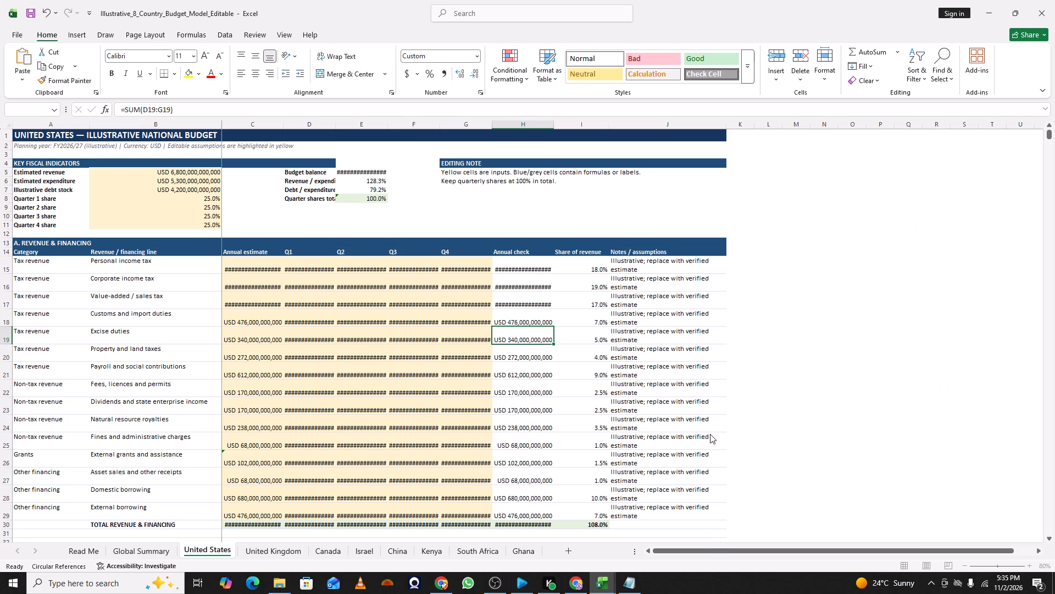
left_click(640, 427)
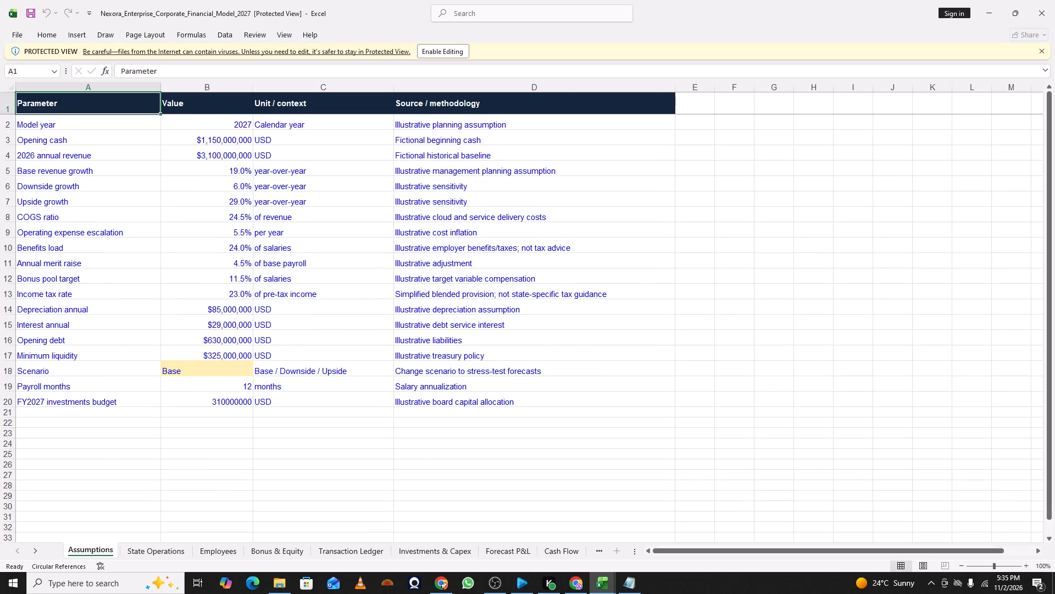
Enable editing for the protected Nexora financial model workbook.
left_click(452, 57)
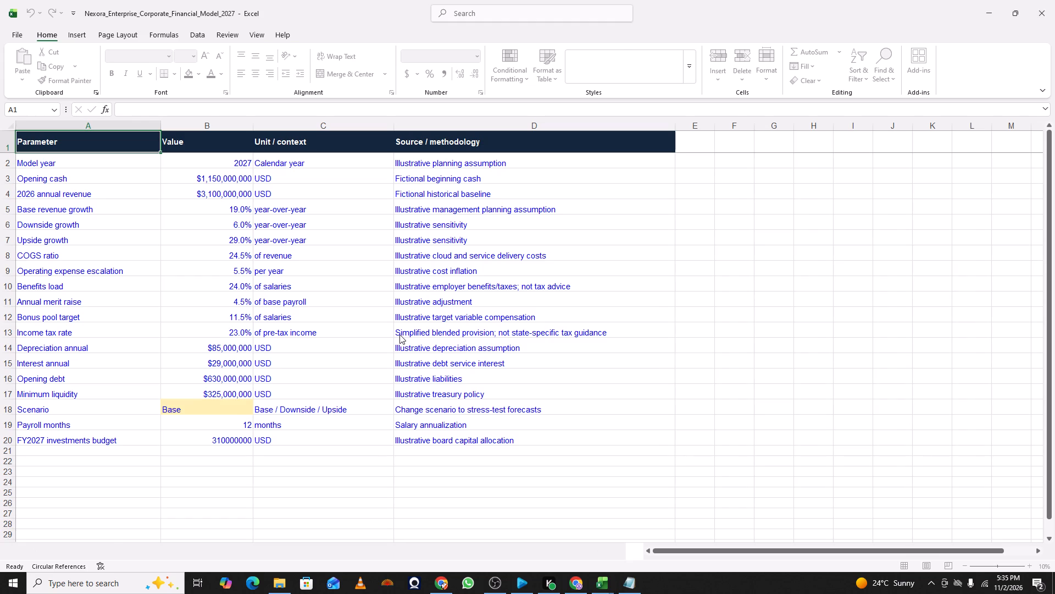
Examine the State Operations sheet and the employee records on the Employees sheet down to the last row.
left_click(171, 547)
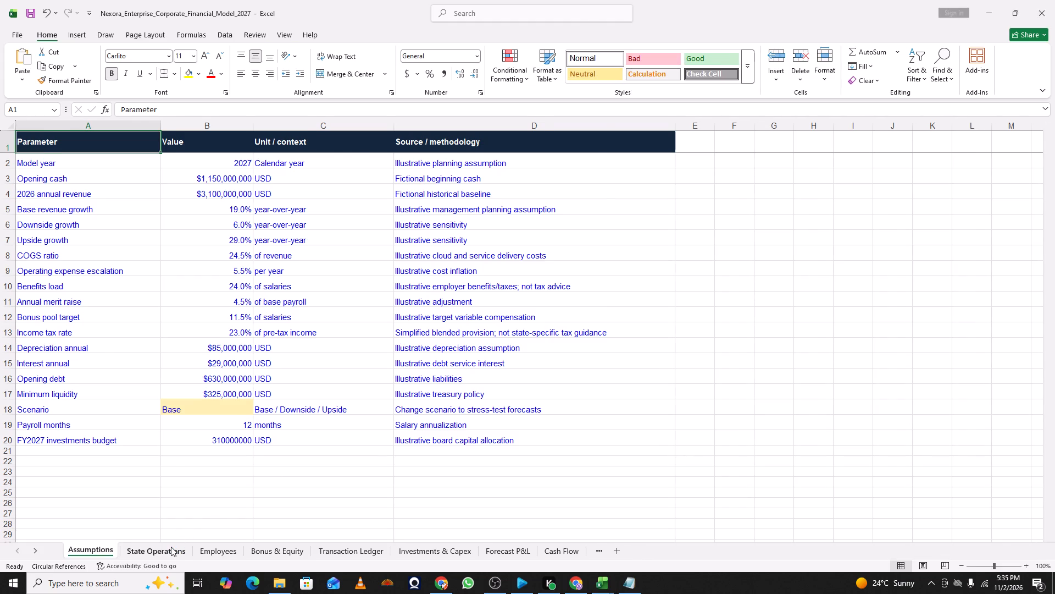
scroll(602, 261, "up", 3)
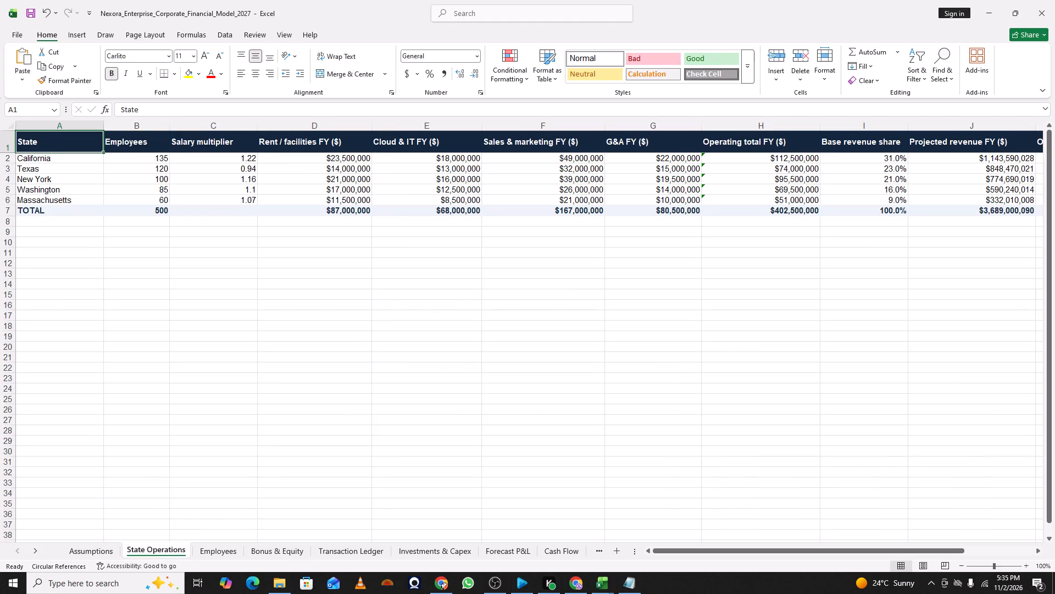
left_click(220, 555)
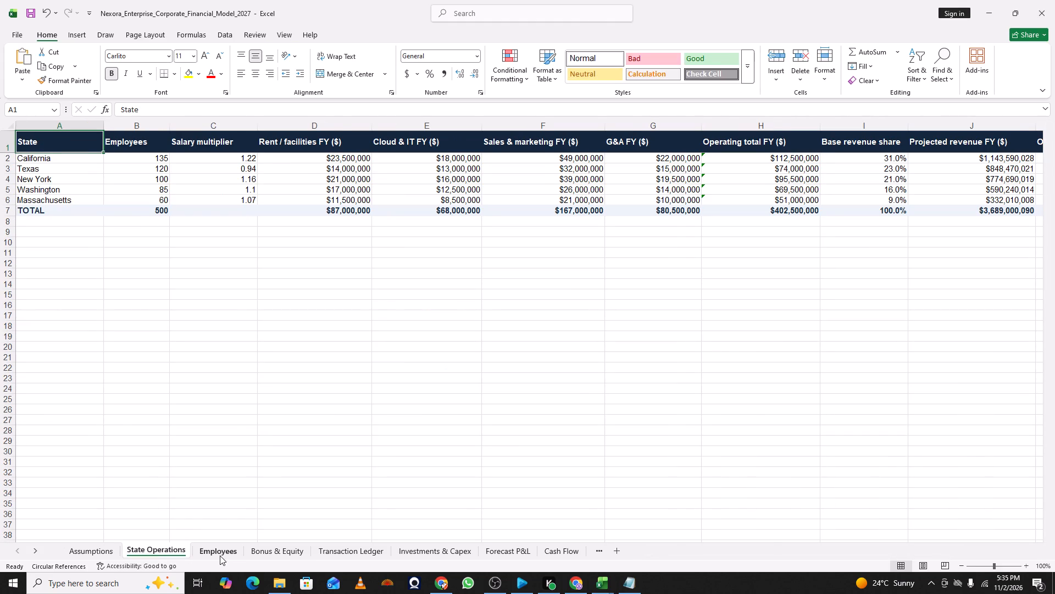
scroll(635, 332, "down", 6)
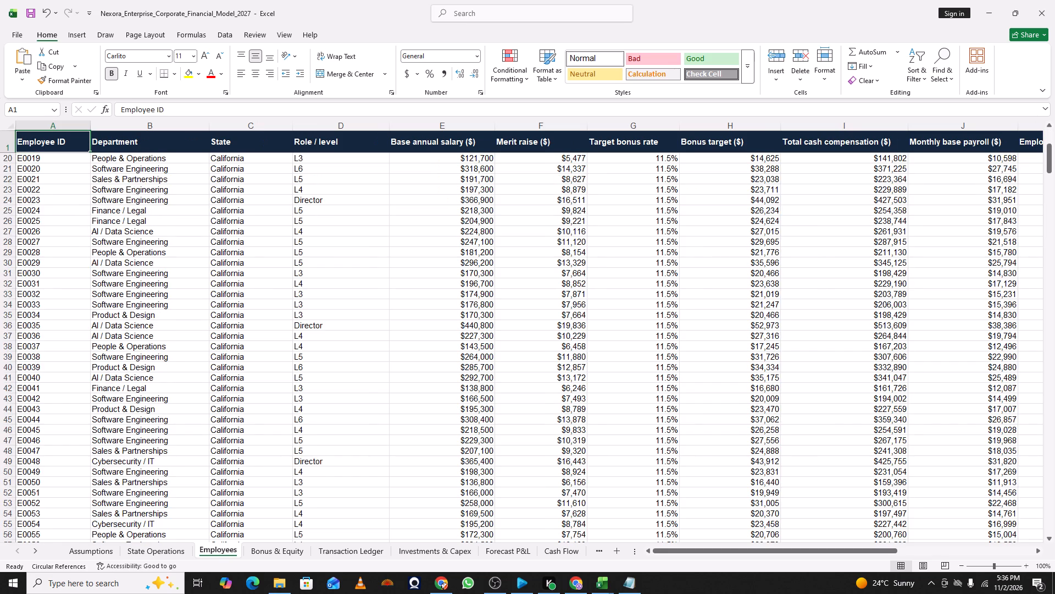
scroll(635, 332, "down", 16)
scroll(635, 332, "down", 9)
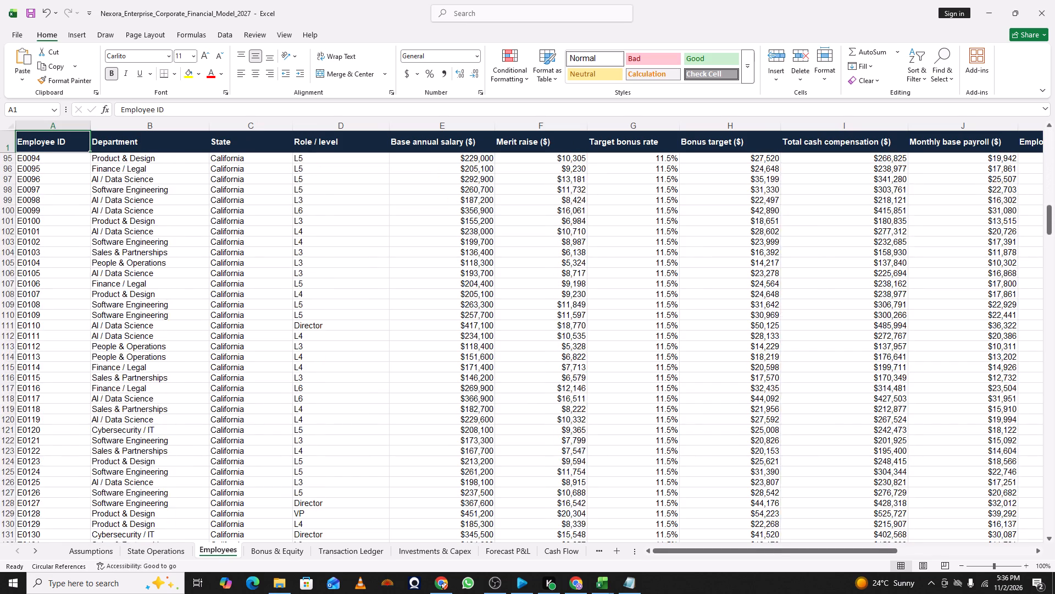
scroll(636, 331, "down", 16)
scroll(636, 330, "down", 17)
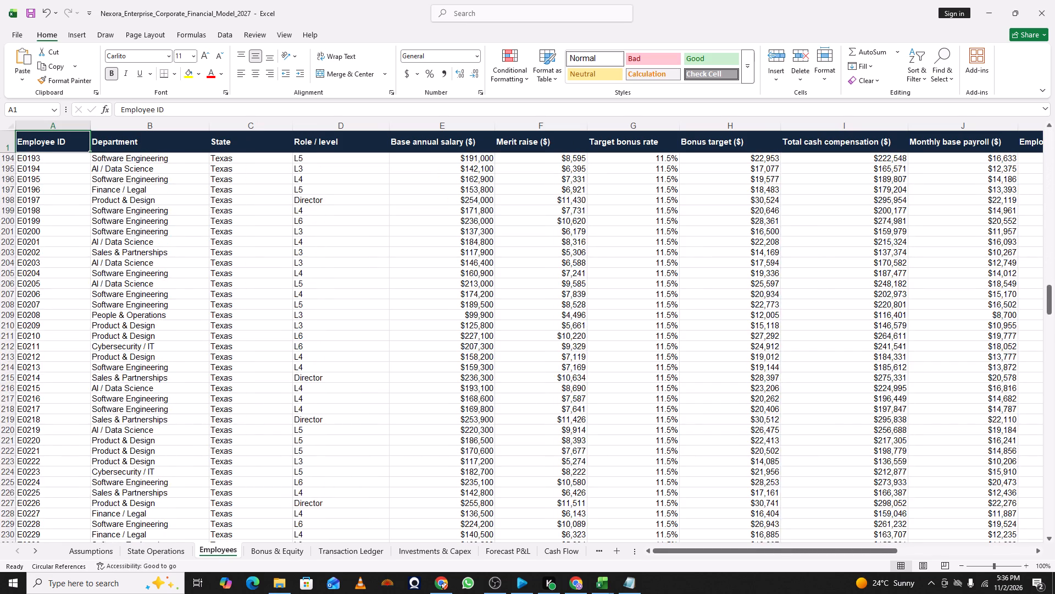
scroll(636, 330, "down", 8)
scroll(636, 330, "down", 17)
scroll(636, 330, "down", 15)
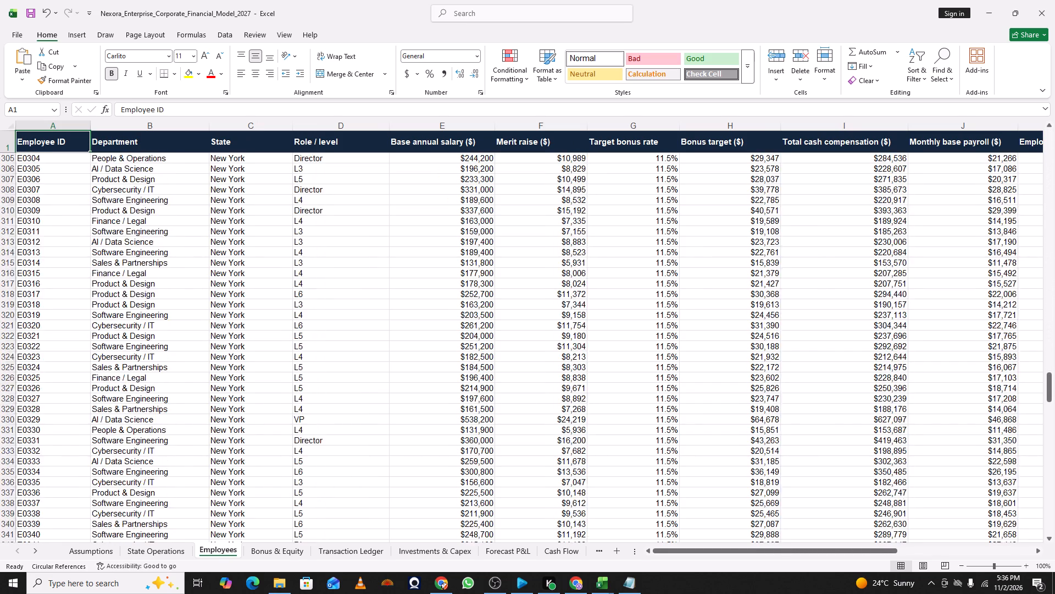
scroll(636, 330, "down", 10)
scroll(636, 330, "down", 16)
scroll(636, 330, "down", 9)
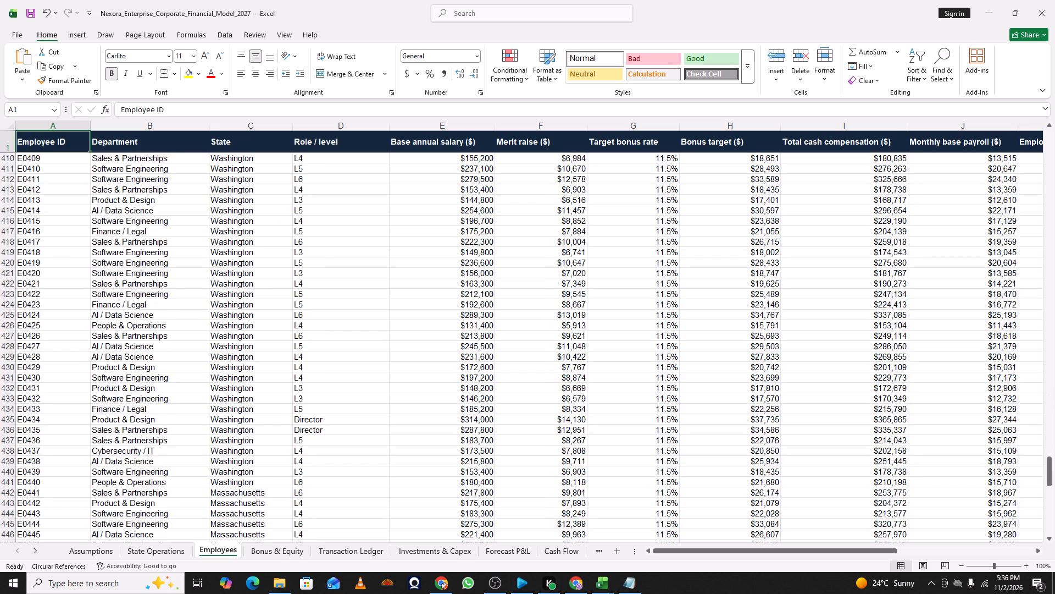
scroll(636, 330, "down", 20)
scroll(636, 330, "down", 11)
scroll(609, 339, "up", 4)
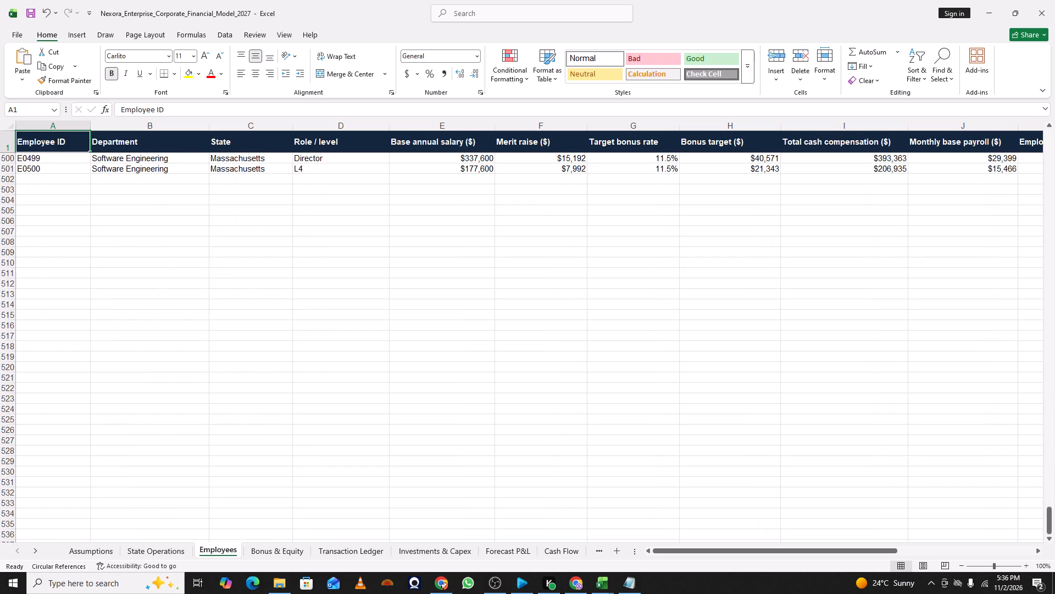
Examine the transaction records on the Transaction Ledger sheet.
left_click(345, 553)
scroll(415, 446, "up", 3)
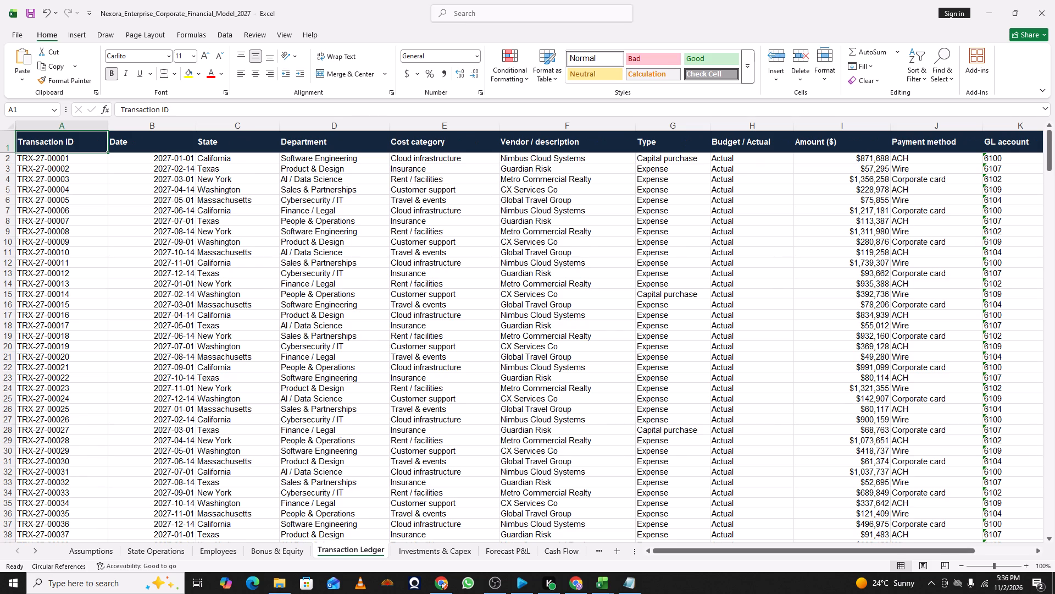
scroll(423, 430, "up", 1)
scroll(423, 430, "down", 20)
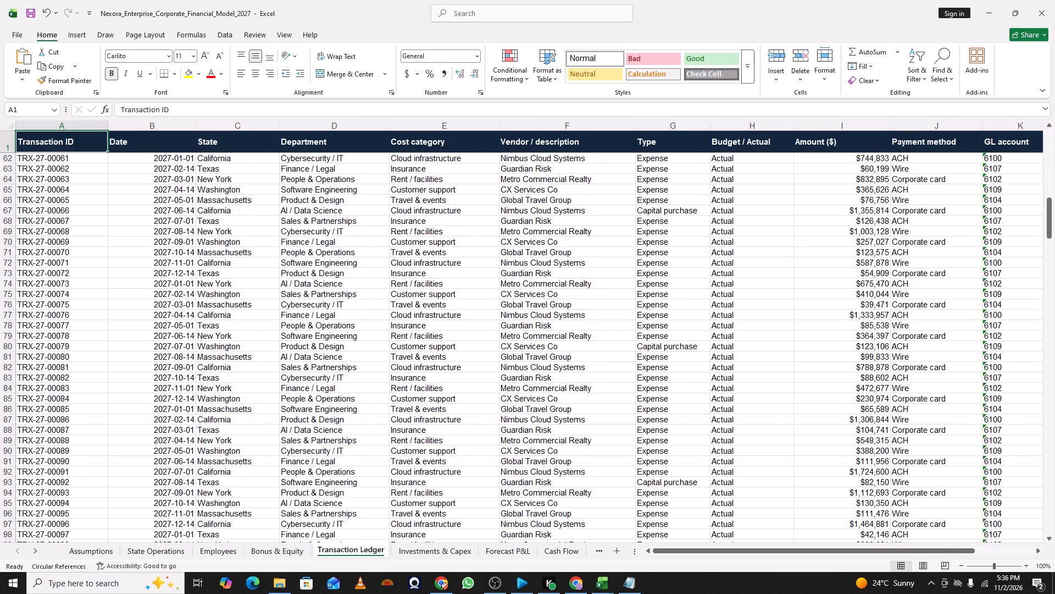
scroll(424, 424, "down", 8)
scroll(424, 424, "down", 16)
Review the Investments & Capex, Forecast P&L, Cash Flow and Bonus & Equity sheets, ending back on the Employees sheet.
left_click(443, 553)
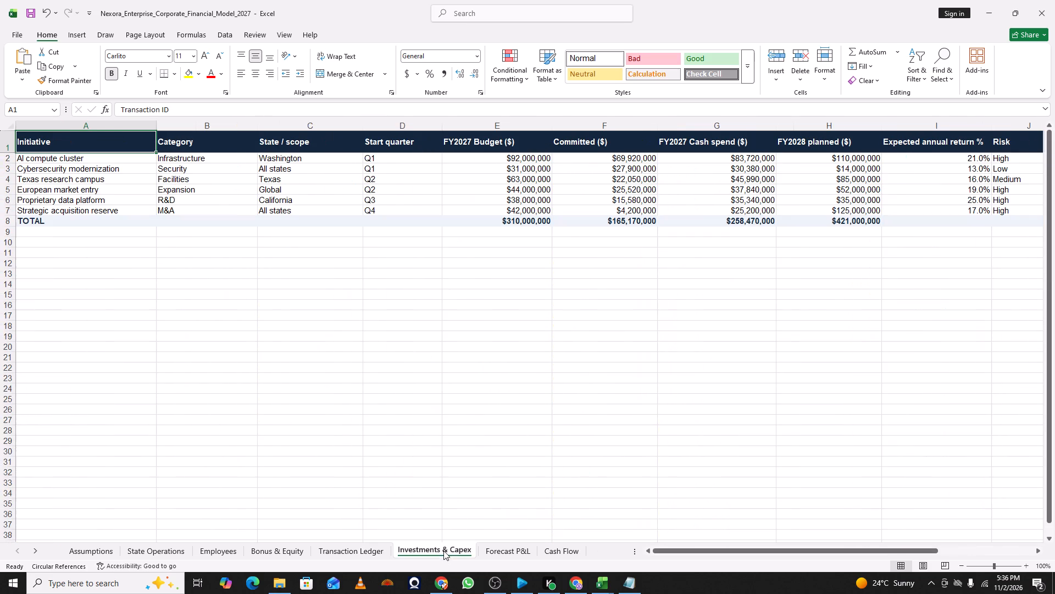
left_click(509, 549)
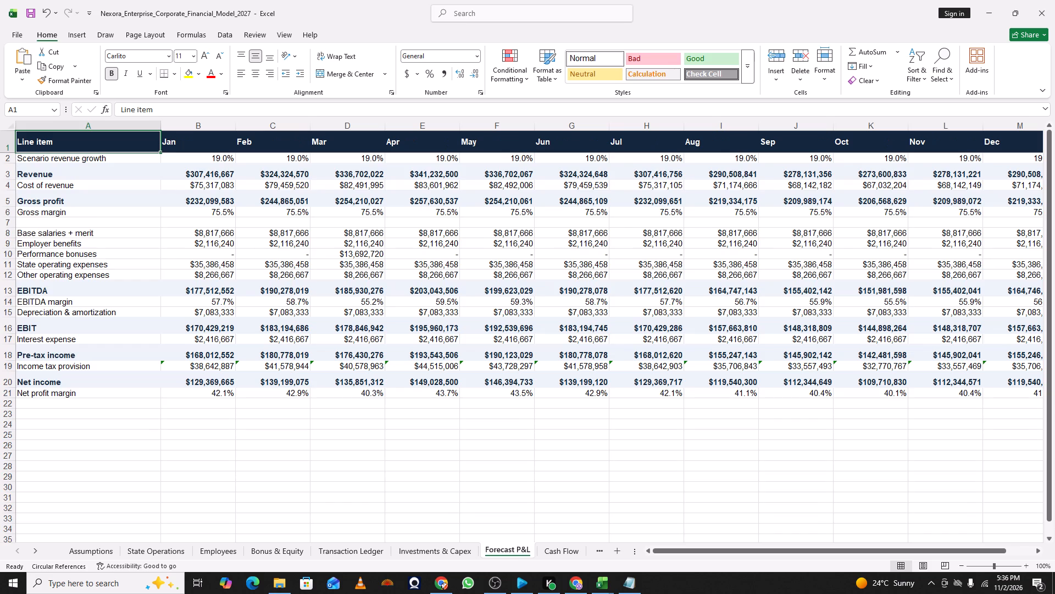
scroll(525, 337, "down", 4)
scroll(525, 337, "up", 4)
left_click(567, 555)
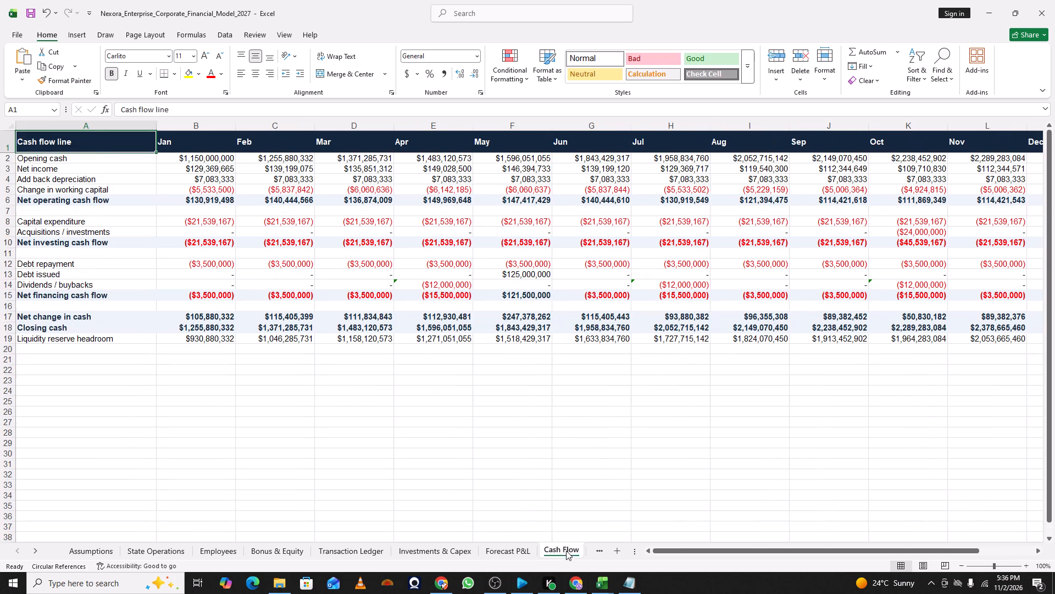
scroll(568, 361, "up", 6)
left_click(284, 554)
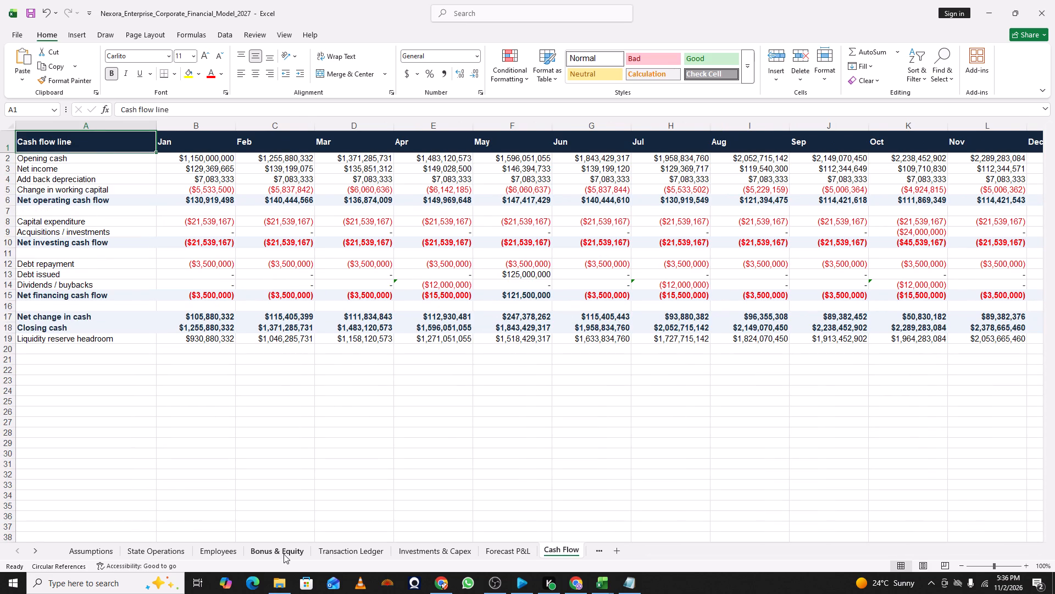
scroll(332, 471, "up", 4)
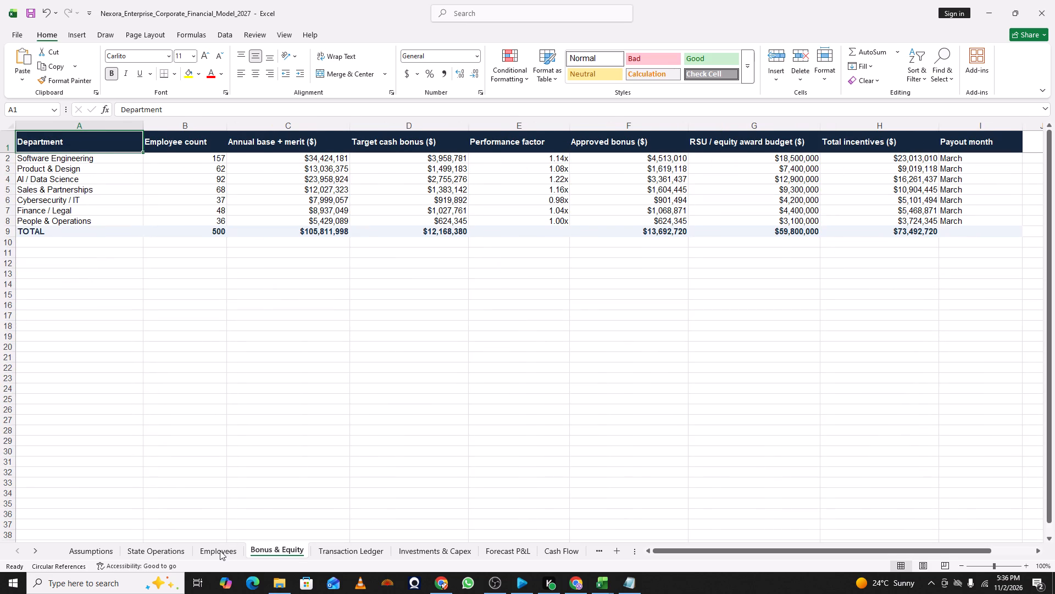
left_click(220, 551)
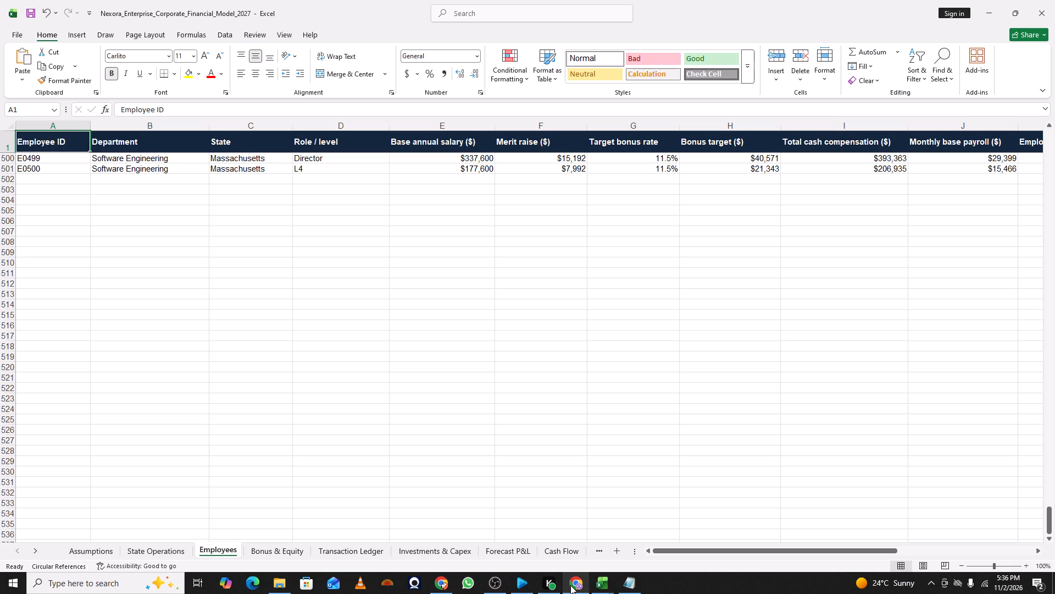
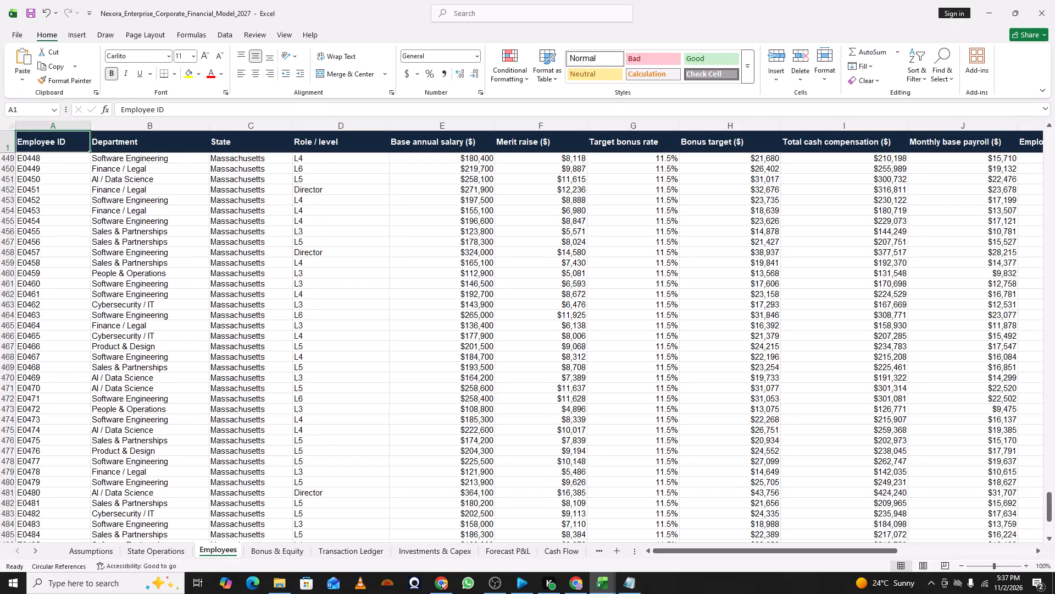
Look back up through the employee records on the Employees sheet to the New York rows and examine the Department column.
scroll(236, 230, "up", 14)
scroll(236, 230, "up", 14)
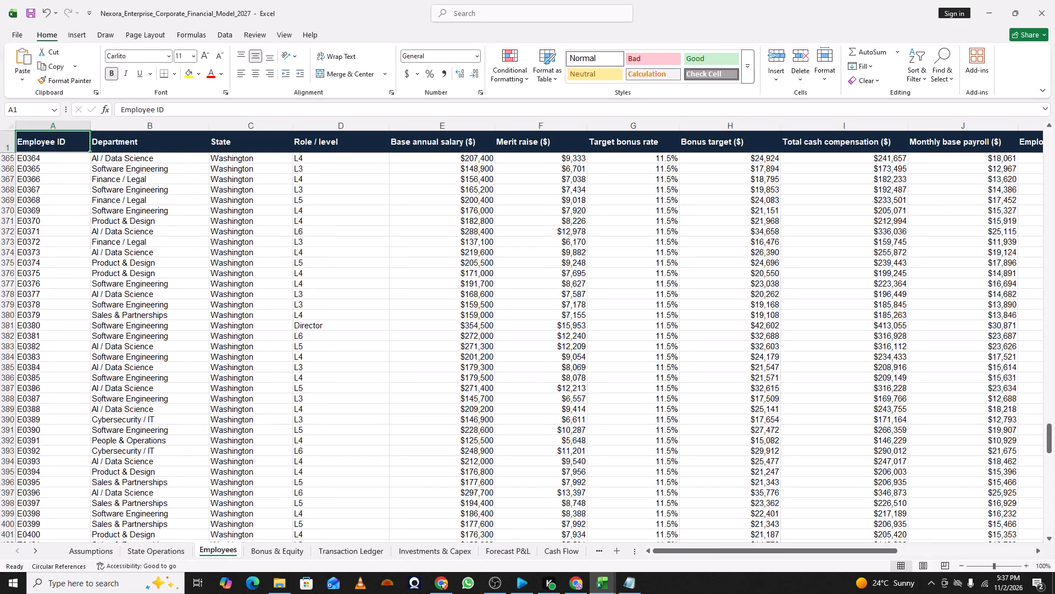
scroll(230, 230, "up", 14)
scroll(231, 230, "up", 7)
left_click(118, 150)
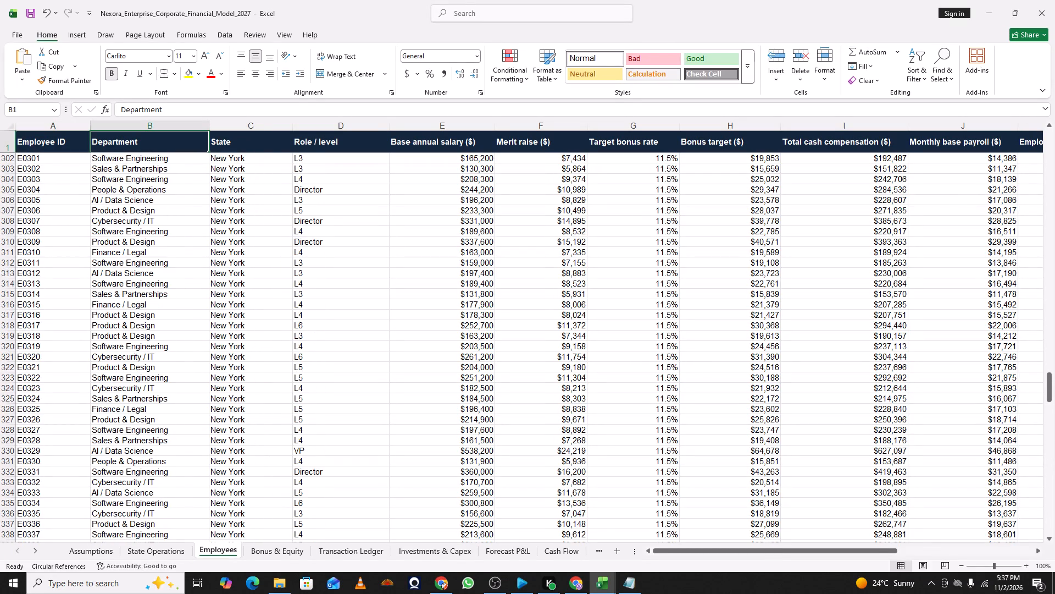
left_click(138, 159)
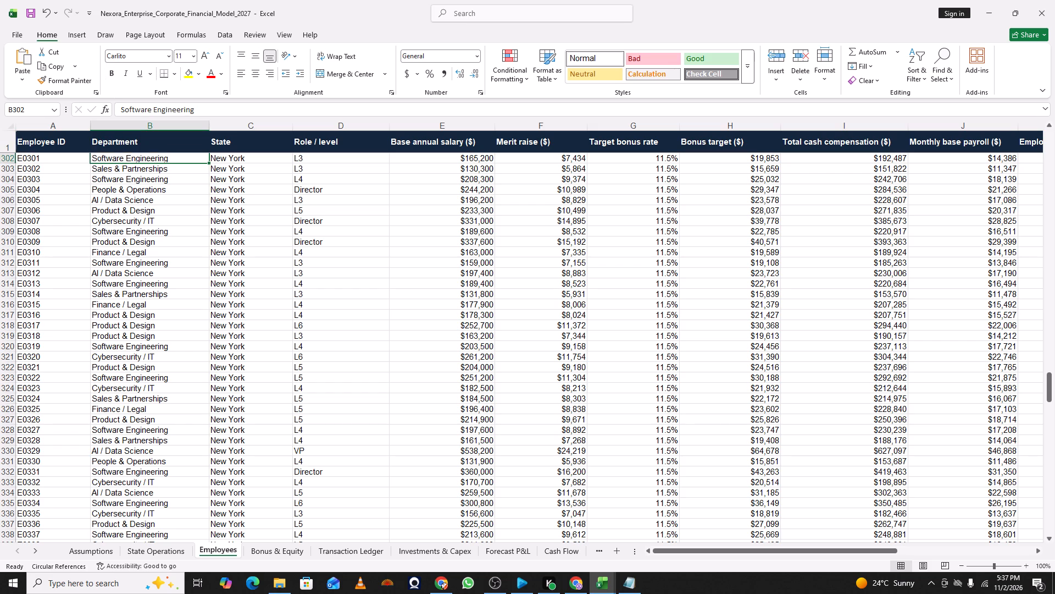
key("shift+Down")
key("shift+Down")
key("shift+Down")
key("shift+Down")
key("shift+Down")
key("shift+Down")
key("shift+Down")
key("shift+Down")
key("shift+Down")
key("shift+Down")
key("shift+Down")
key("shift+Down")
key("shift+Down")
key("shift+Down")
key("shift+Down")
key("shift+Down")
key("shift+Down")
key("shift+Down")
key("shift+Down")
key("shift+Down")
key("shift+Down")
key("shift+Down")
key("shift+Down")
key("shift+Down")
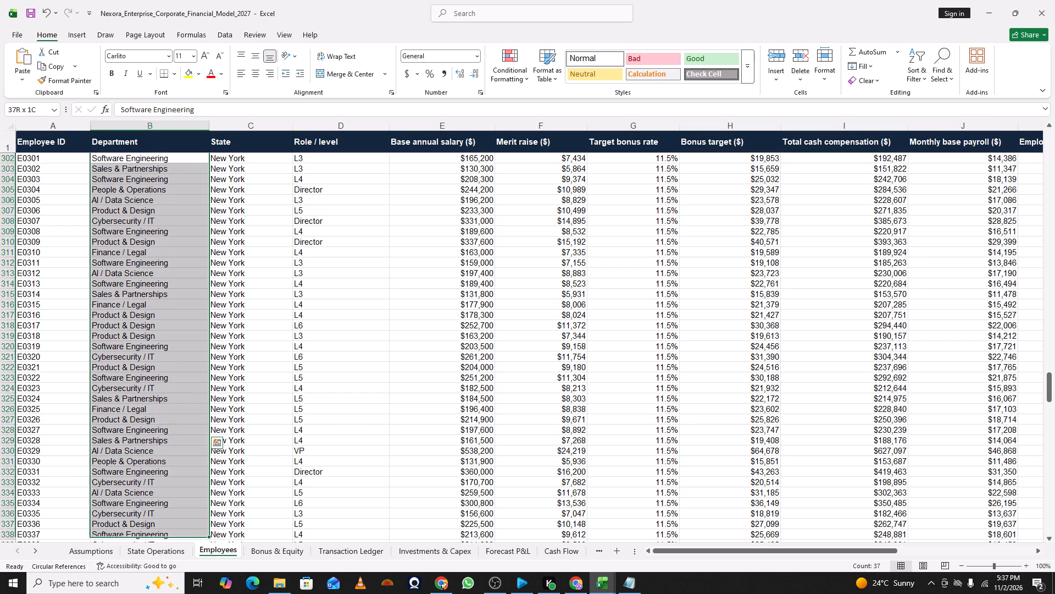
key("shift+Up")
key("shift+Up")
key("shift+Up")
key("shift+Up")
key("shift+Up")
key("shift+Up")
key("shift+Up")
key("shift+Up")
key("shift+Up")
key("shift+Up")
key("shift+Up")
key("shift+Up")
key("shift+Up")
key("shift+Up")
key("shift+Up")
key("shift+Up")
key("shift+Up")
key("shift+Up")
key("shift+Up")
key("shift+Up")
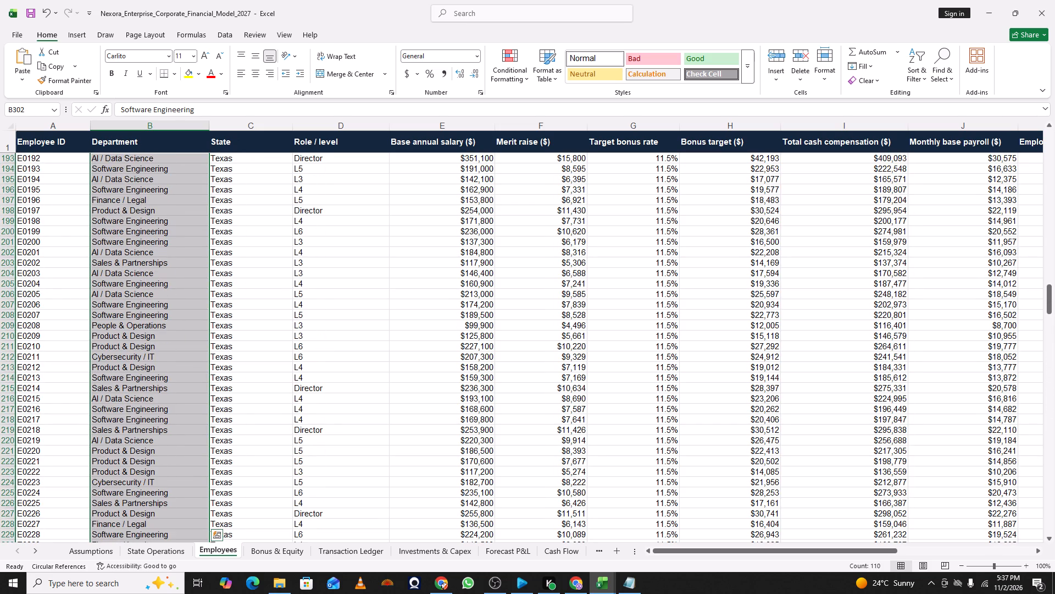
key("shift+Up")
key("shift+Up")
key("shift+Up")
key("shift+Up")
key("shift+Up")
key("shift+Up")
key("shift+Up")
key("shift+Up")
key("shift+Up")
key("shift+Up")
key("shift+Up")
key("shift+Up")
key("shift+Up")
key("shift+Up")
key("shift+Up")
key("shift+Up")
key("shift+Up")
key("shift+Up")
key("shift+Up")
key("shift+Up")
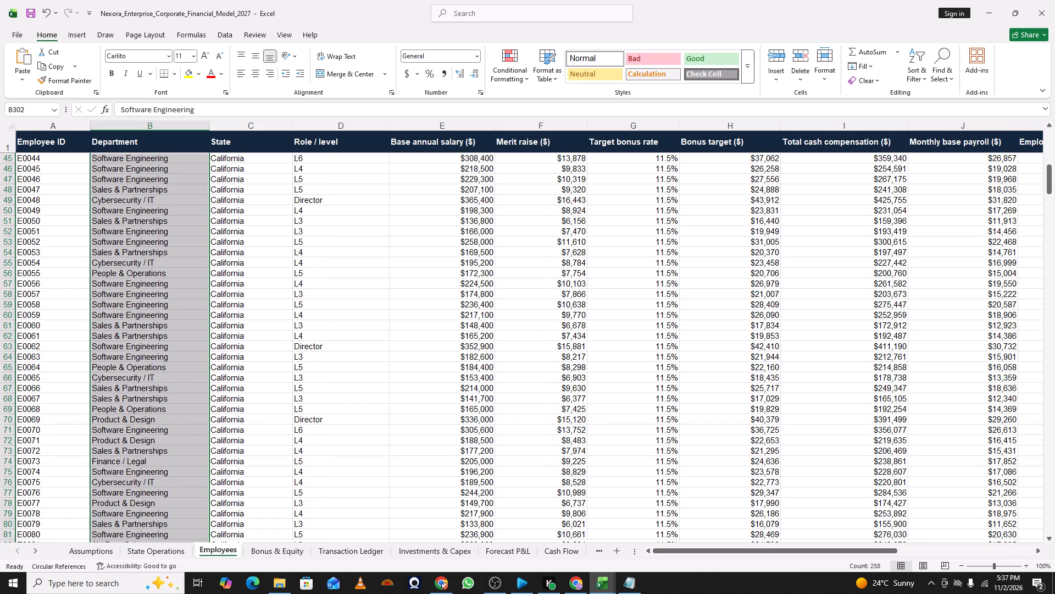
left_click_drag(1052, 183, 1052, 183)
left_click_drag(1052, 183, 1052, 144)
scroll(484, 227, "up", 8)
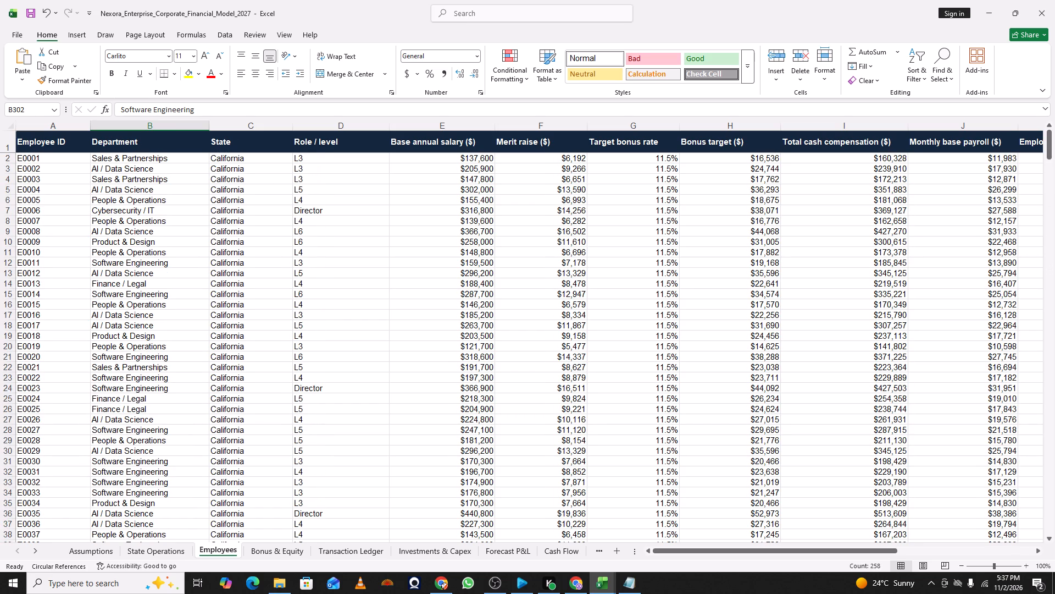
Select the entire employee data table on the Employees sheet.
key("ctrl+a")
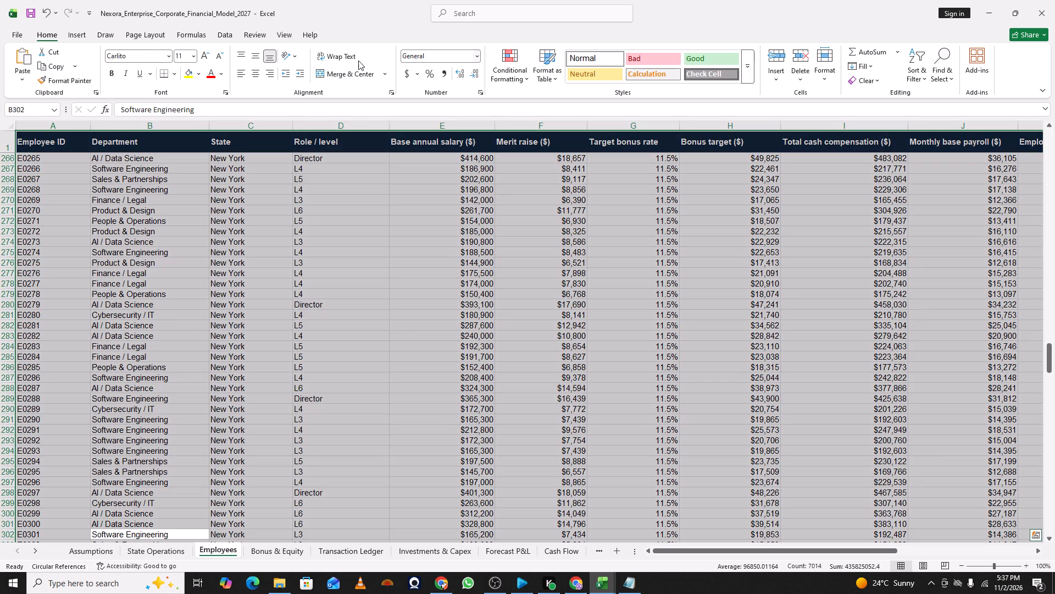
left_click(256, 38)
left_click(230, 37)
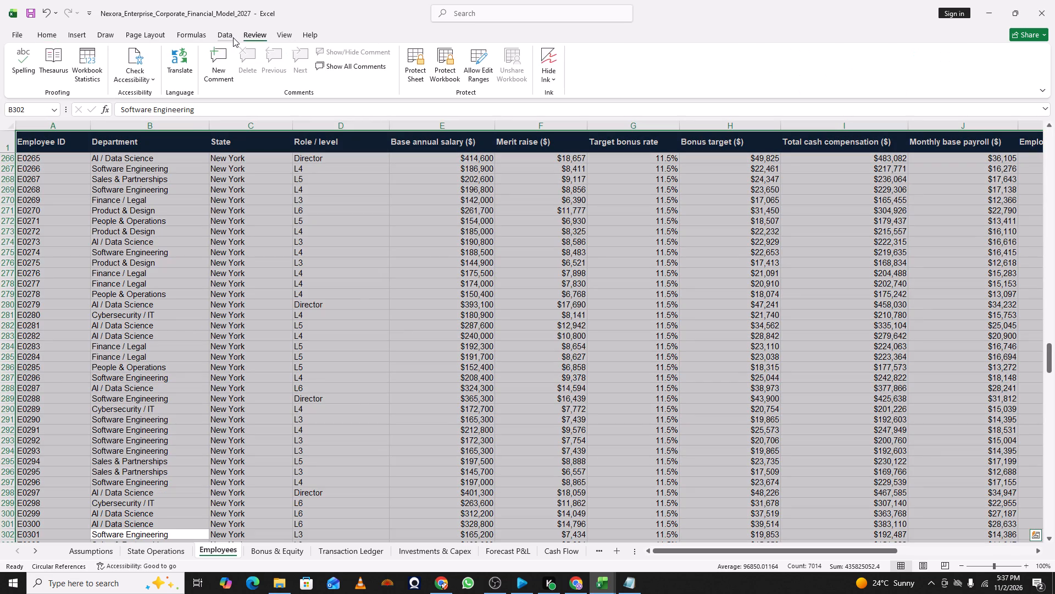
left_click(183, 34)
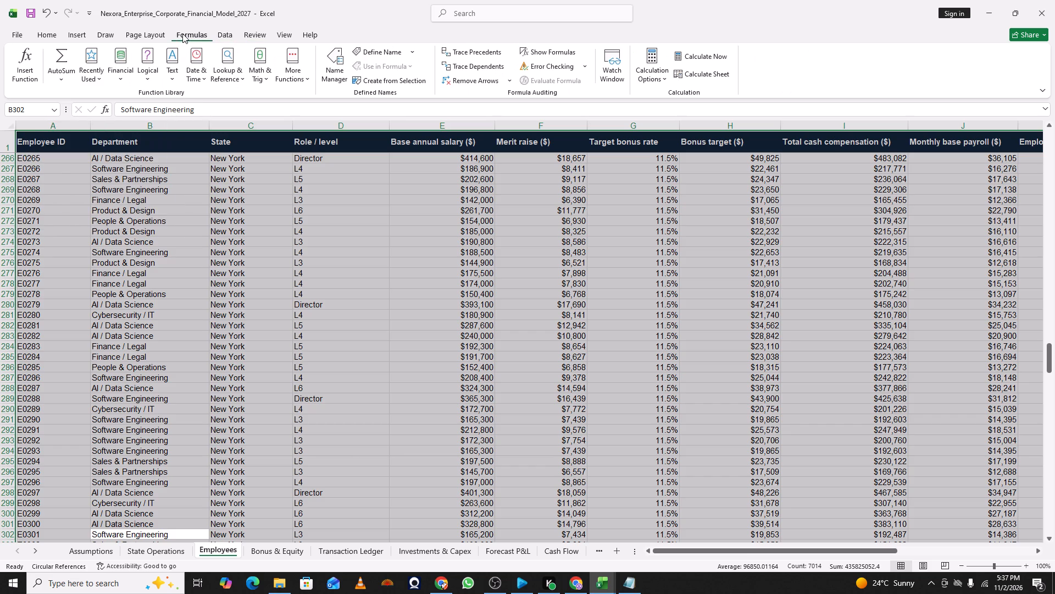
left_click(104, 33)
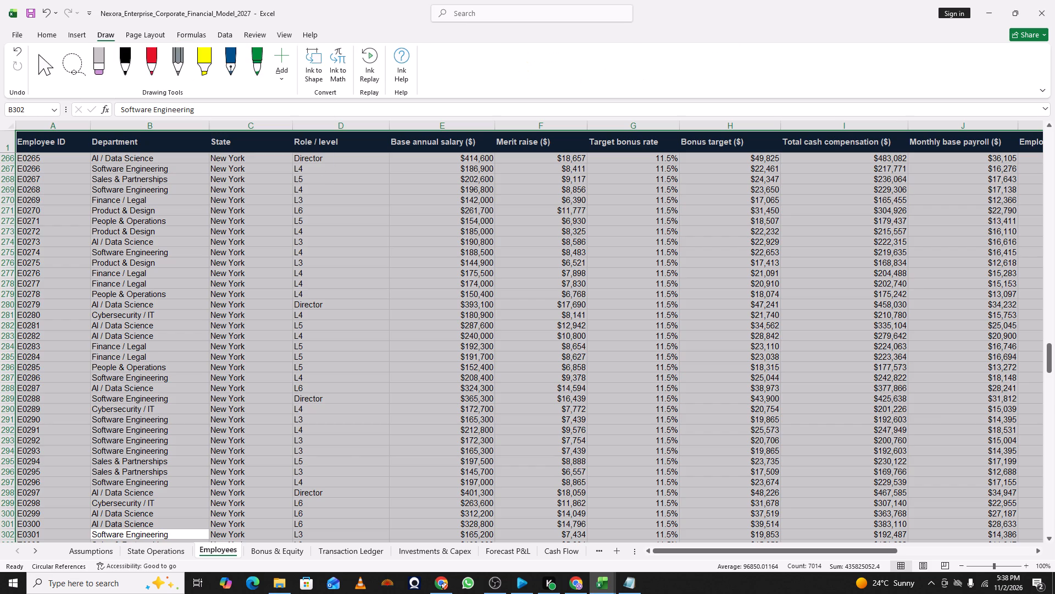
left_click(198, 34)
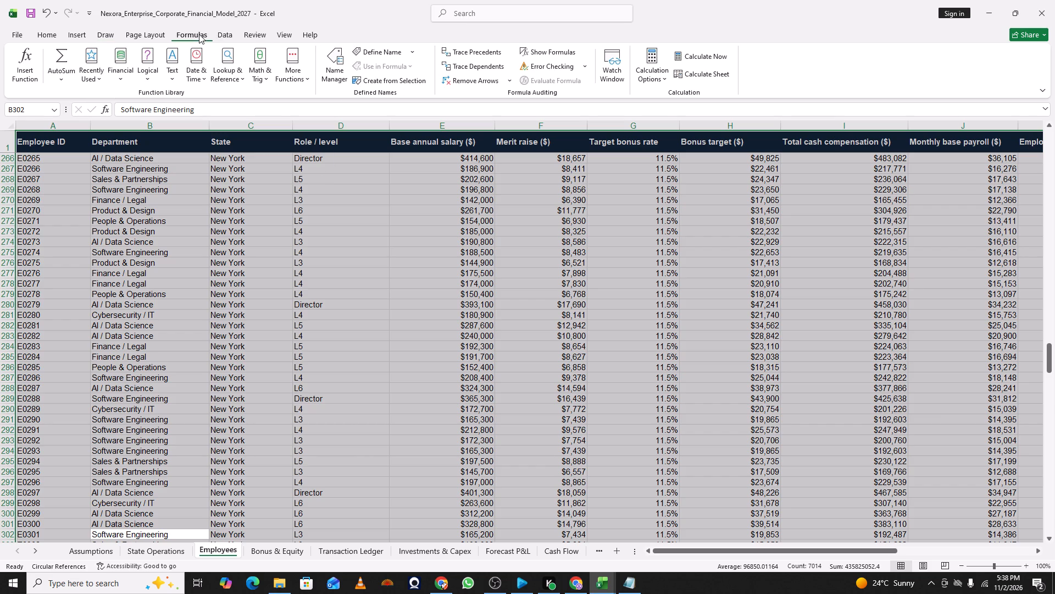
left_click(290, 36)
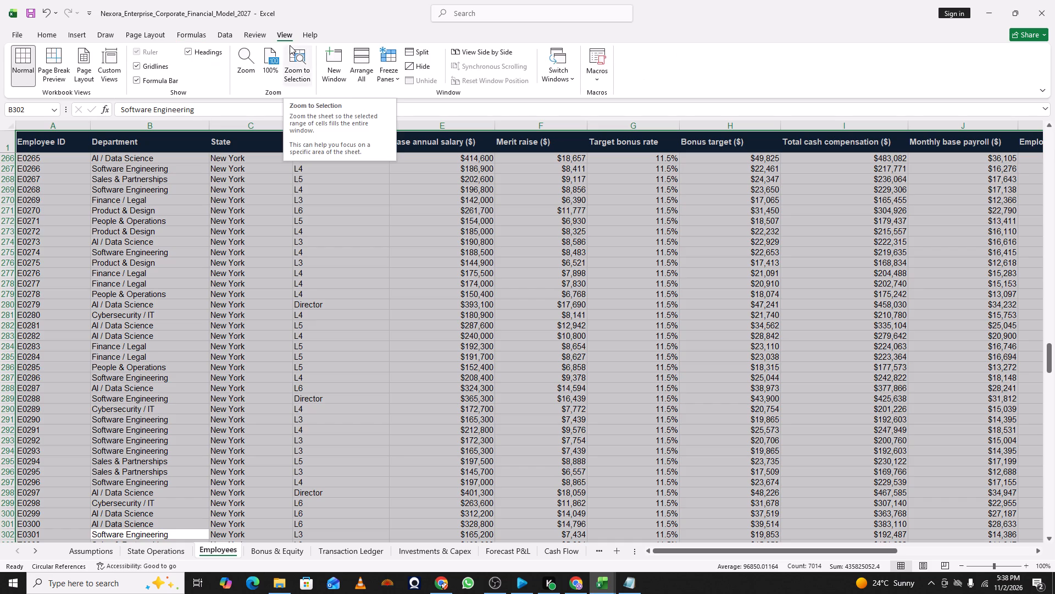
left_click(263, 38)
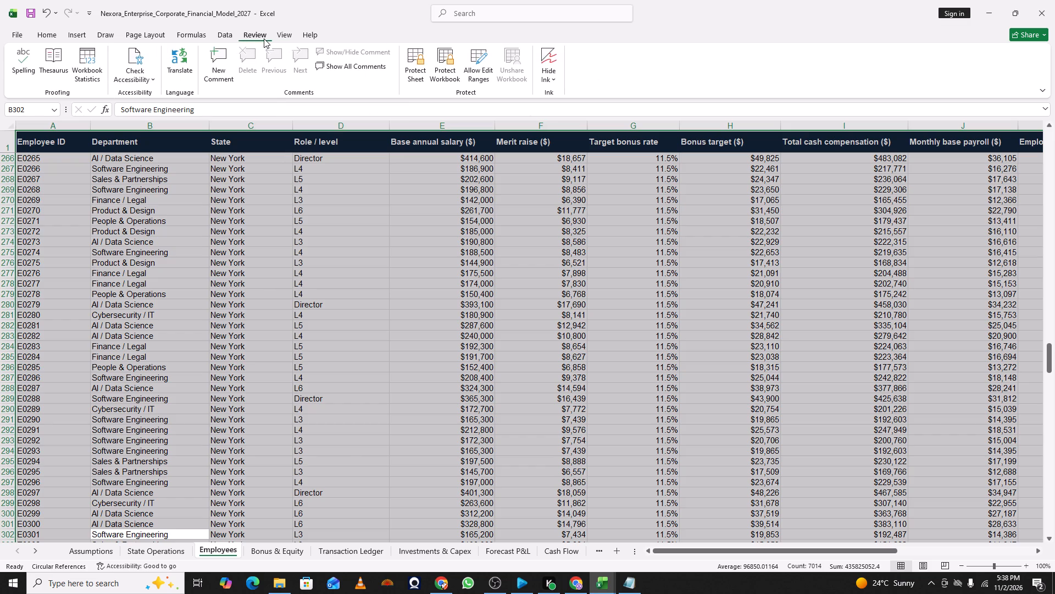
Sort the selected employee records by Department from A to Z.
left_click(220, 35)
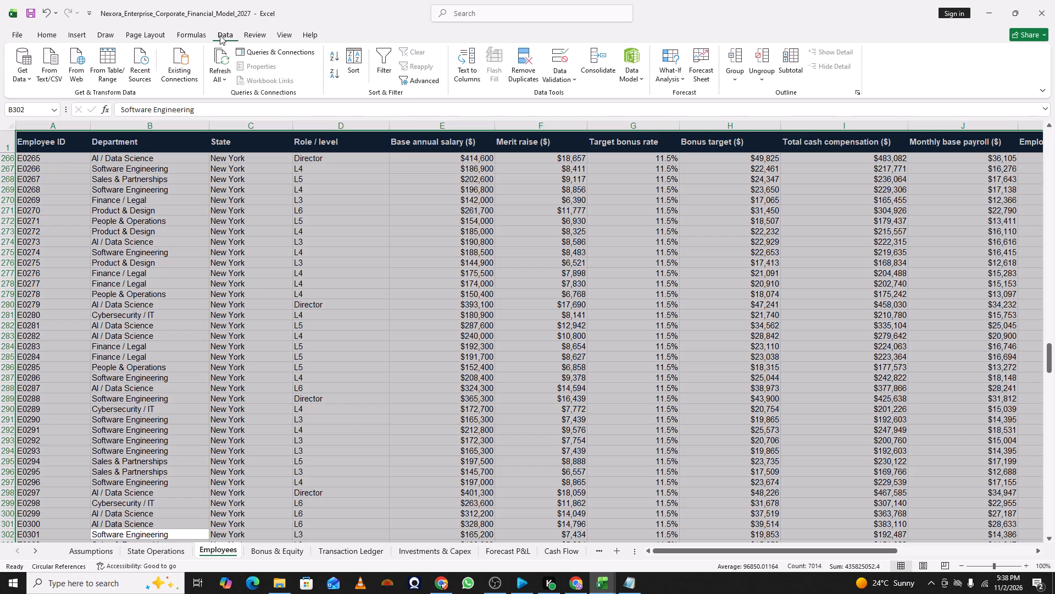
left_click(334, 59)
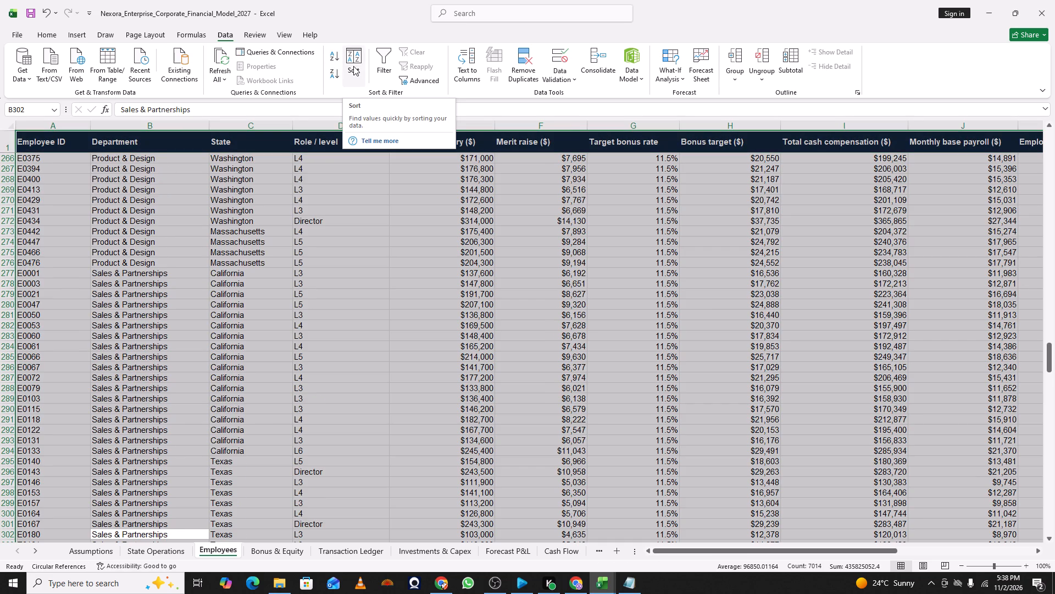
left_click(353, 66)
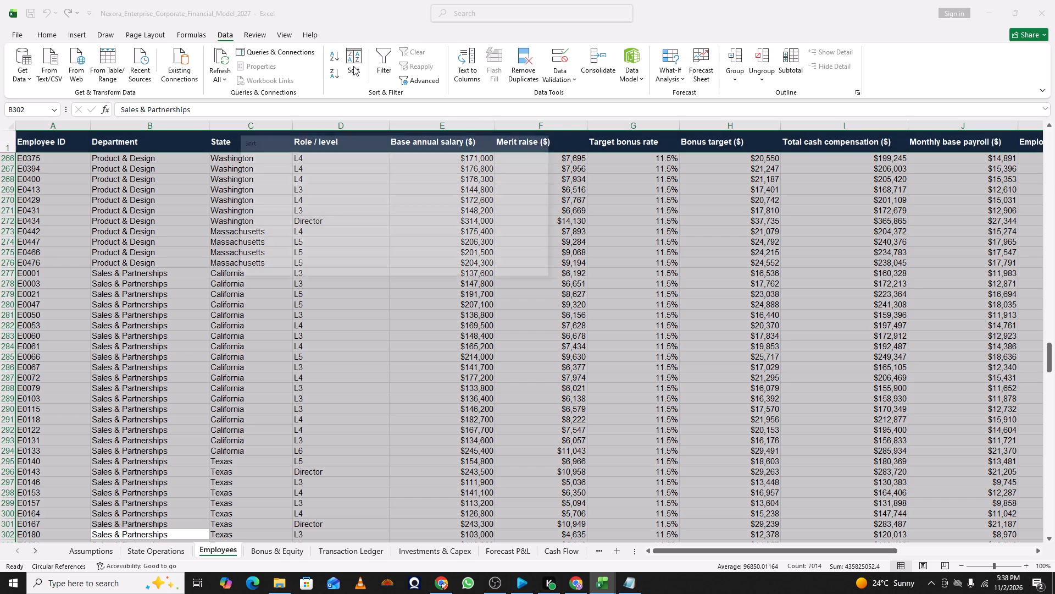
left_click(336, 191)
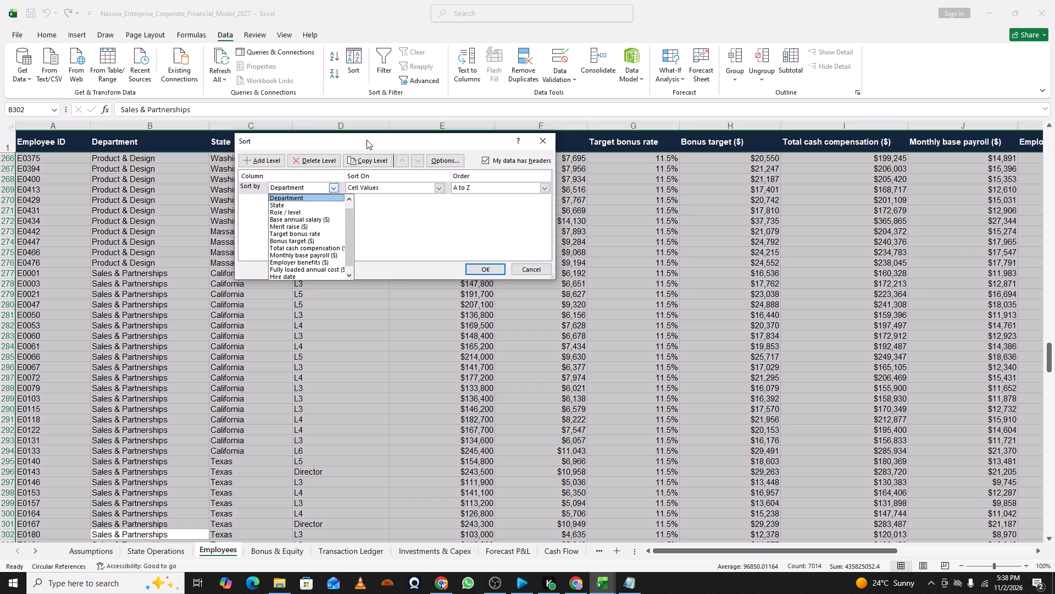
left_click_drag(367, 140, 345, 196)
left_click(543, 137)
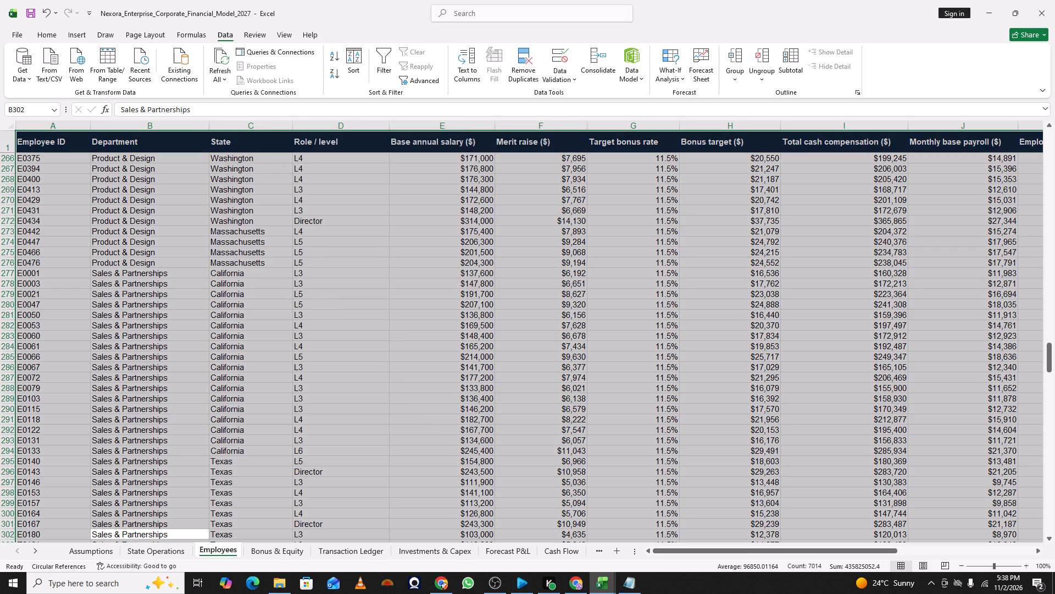
Sort the selected employee records by Base annual salary ($) on cell values, ordered Largest to Smallest.
left_click(353, 65)
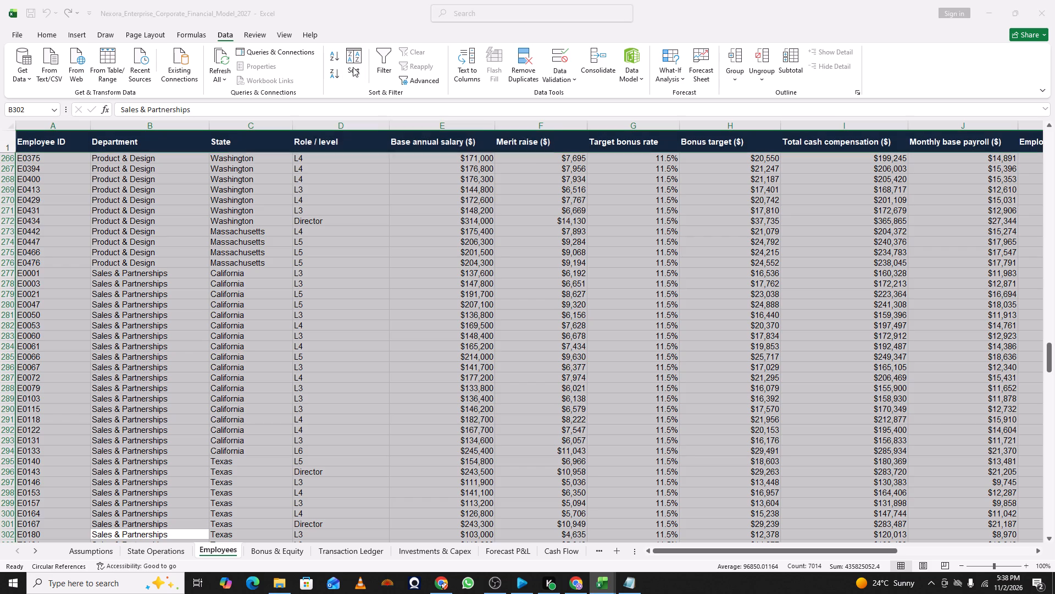
left_click(338, 189)
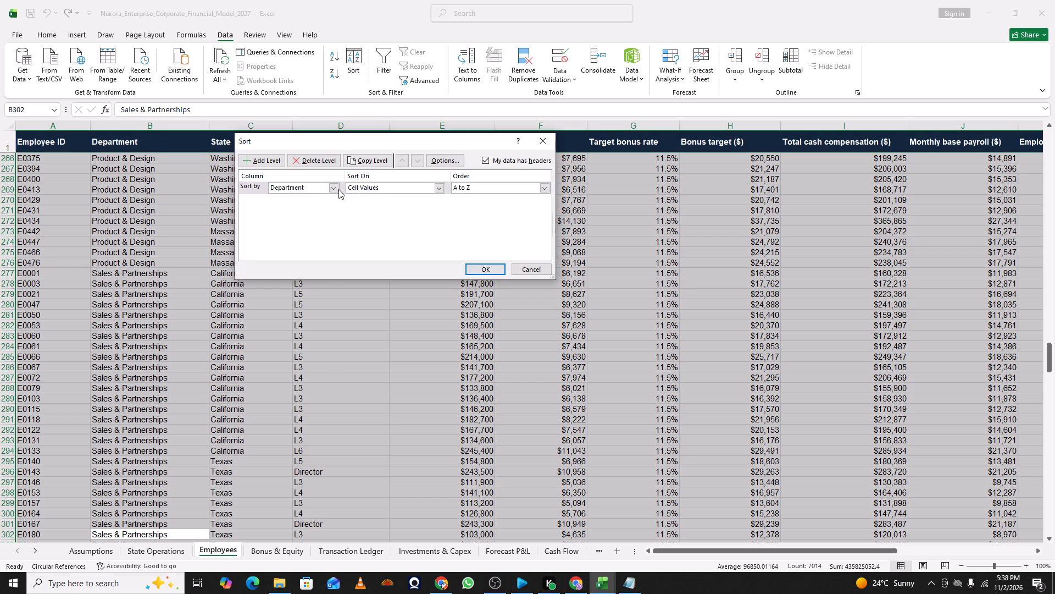
left_click(336, 189)
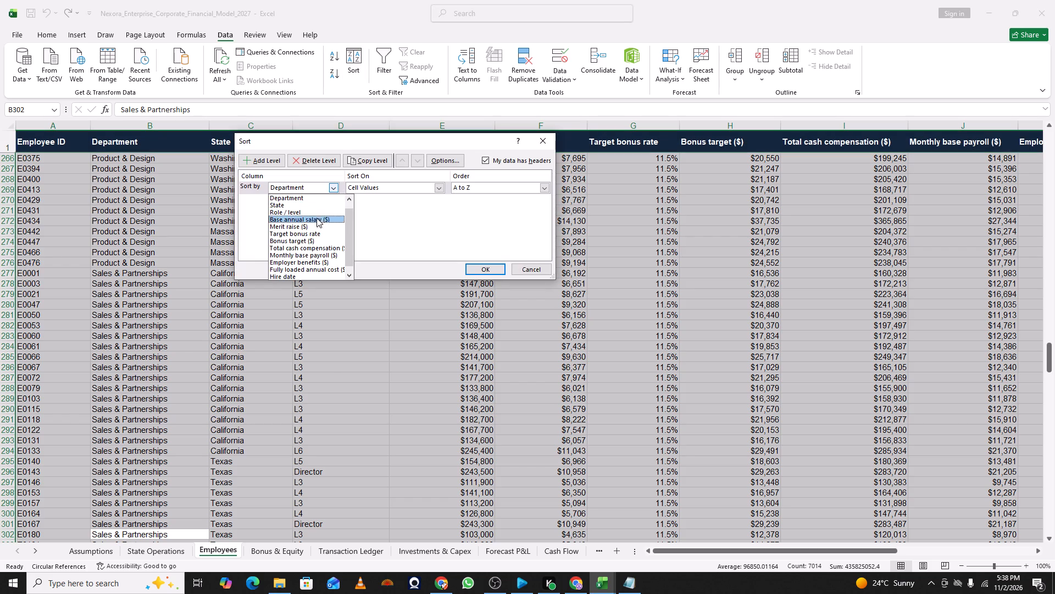
left_click(312, 219)
left_click(541, 187)
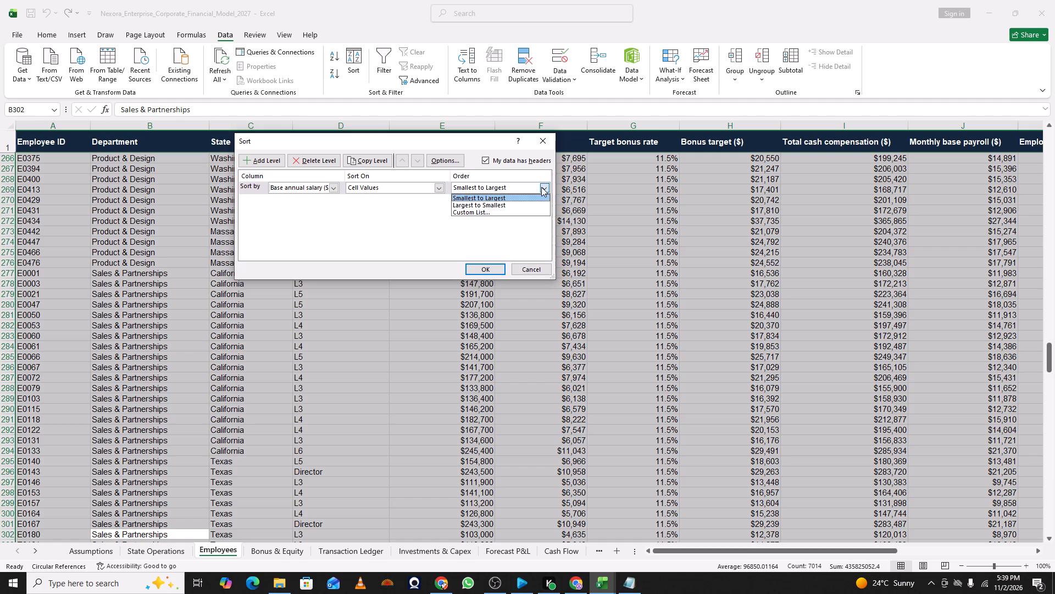
left_click(491, 206)
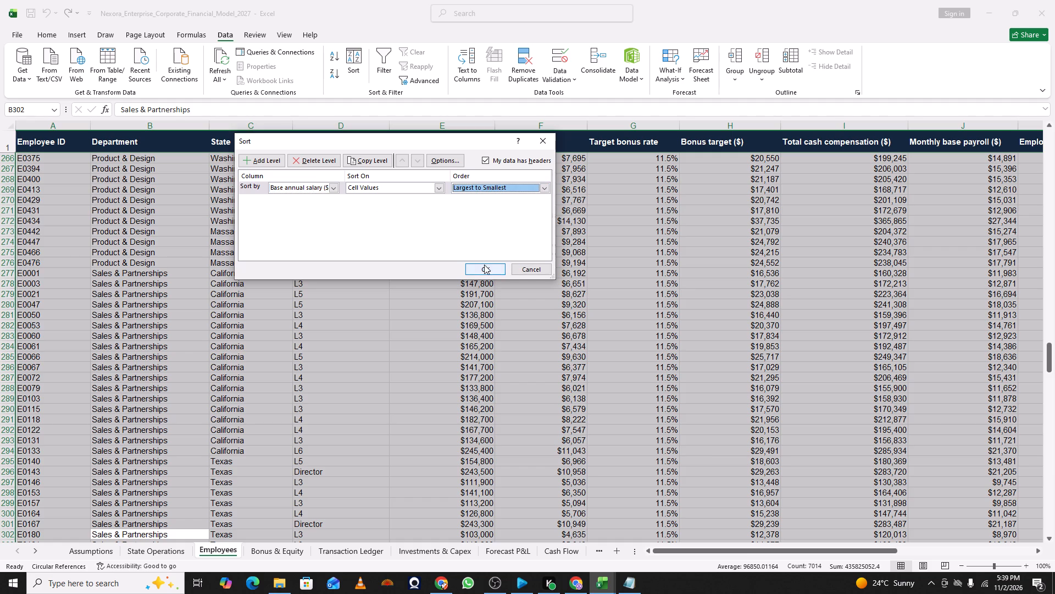
left_click(484, 266)
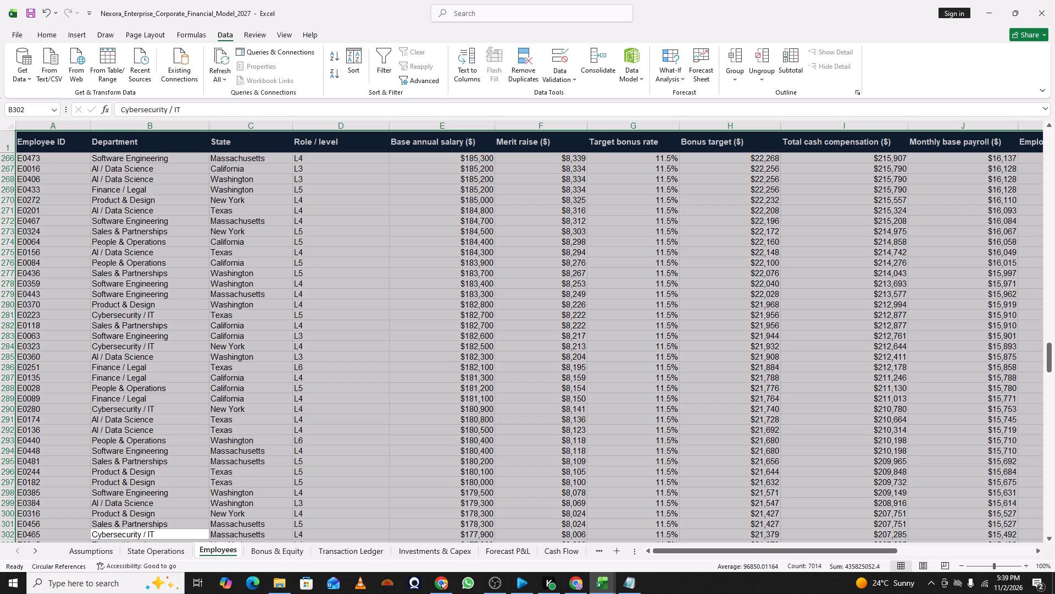
Save the Nexora financial model workbook.
key("ctrl+s")
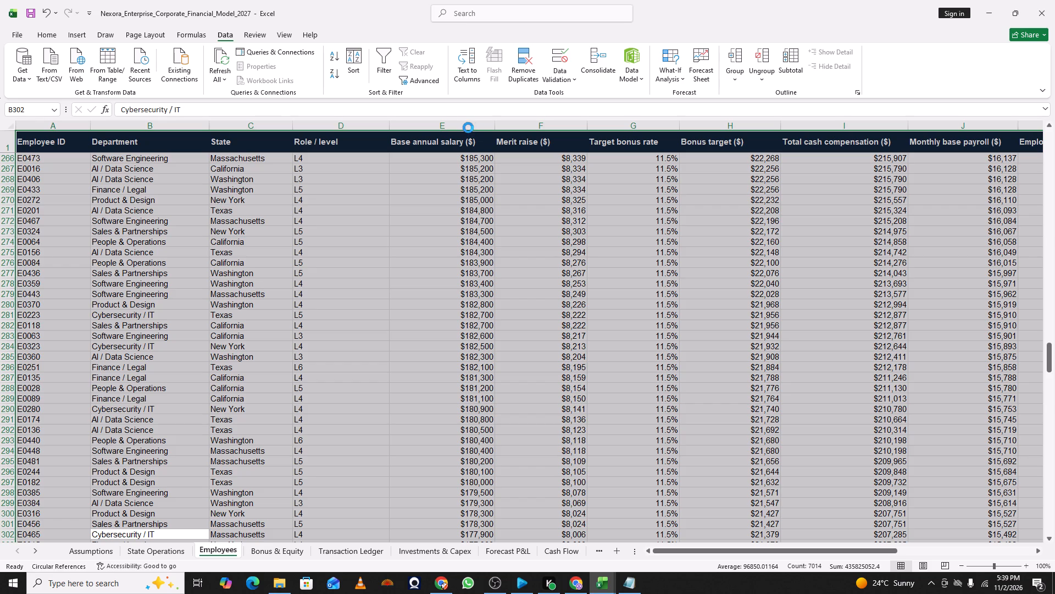
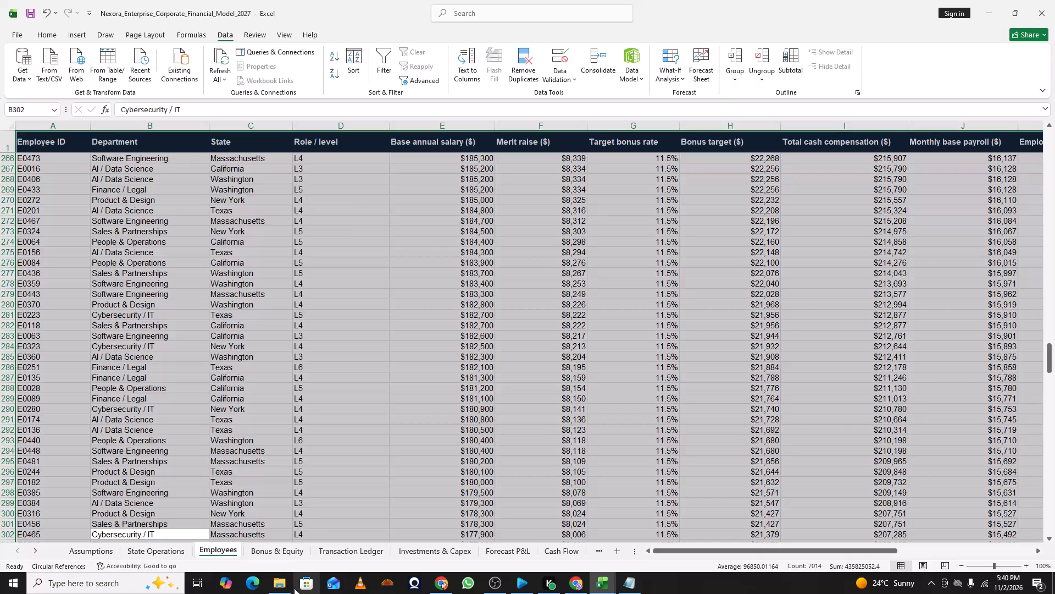
Open the Bonus & Equity sheet.
left_click(293, 553)
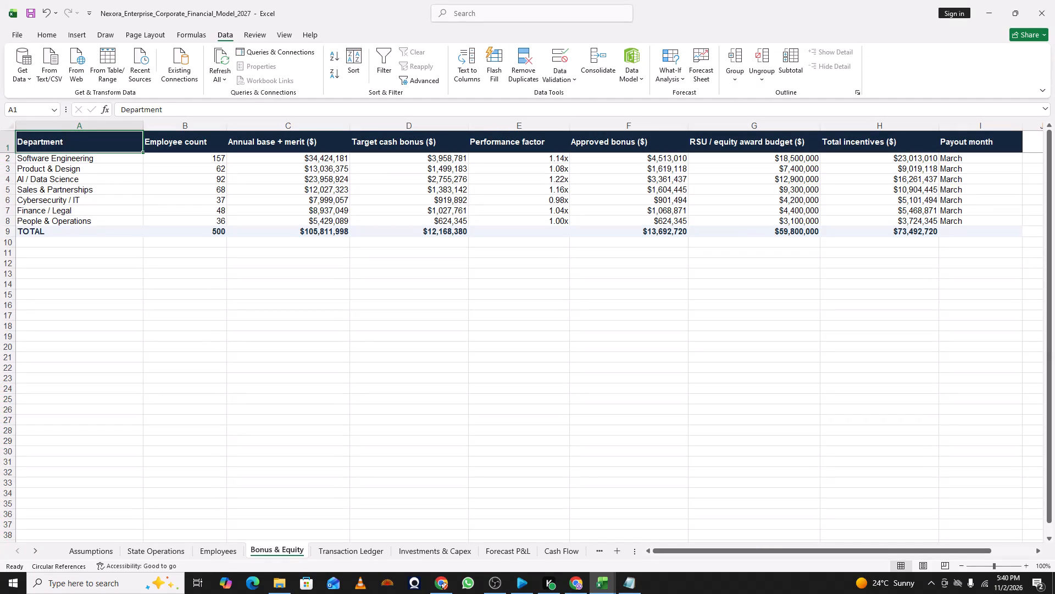
scroll(435, 345, "up", 5)
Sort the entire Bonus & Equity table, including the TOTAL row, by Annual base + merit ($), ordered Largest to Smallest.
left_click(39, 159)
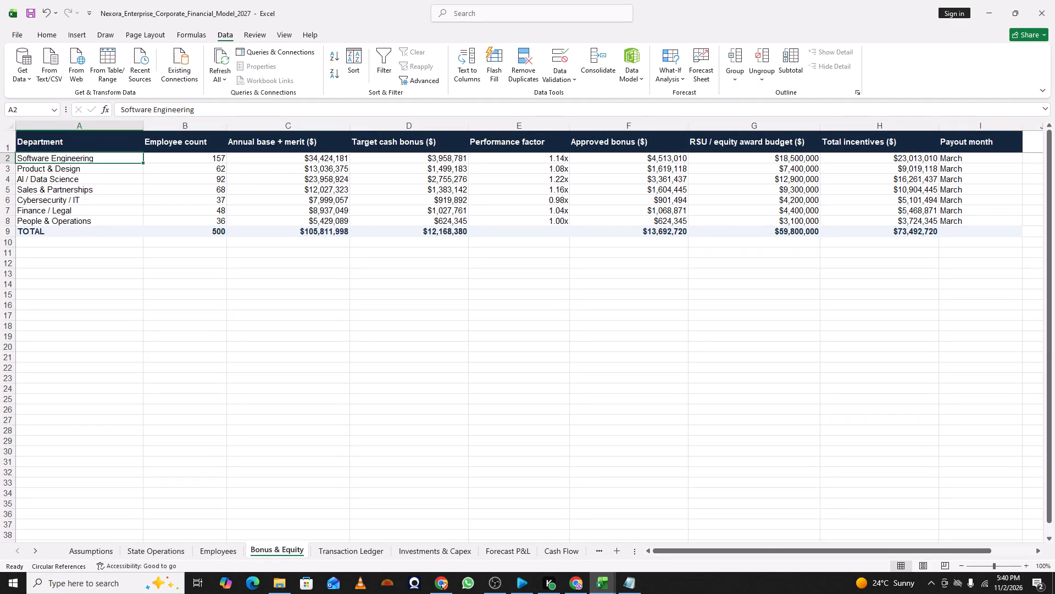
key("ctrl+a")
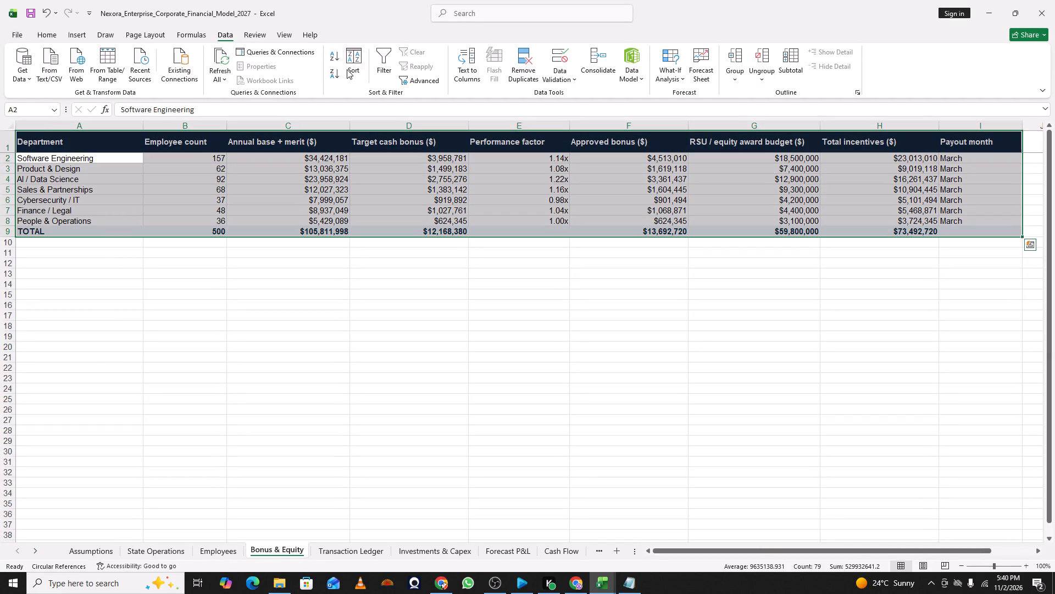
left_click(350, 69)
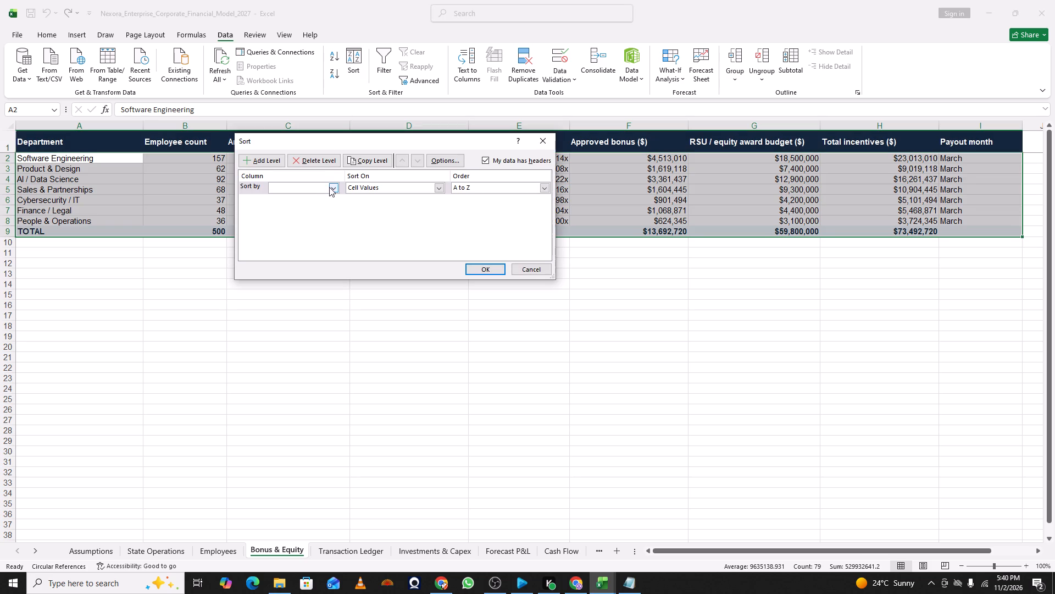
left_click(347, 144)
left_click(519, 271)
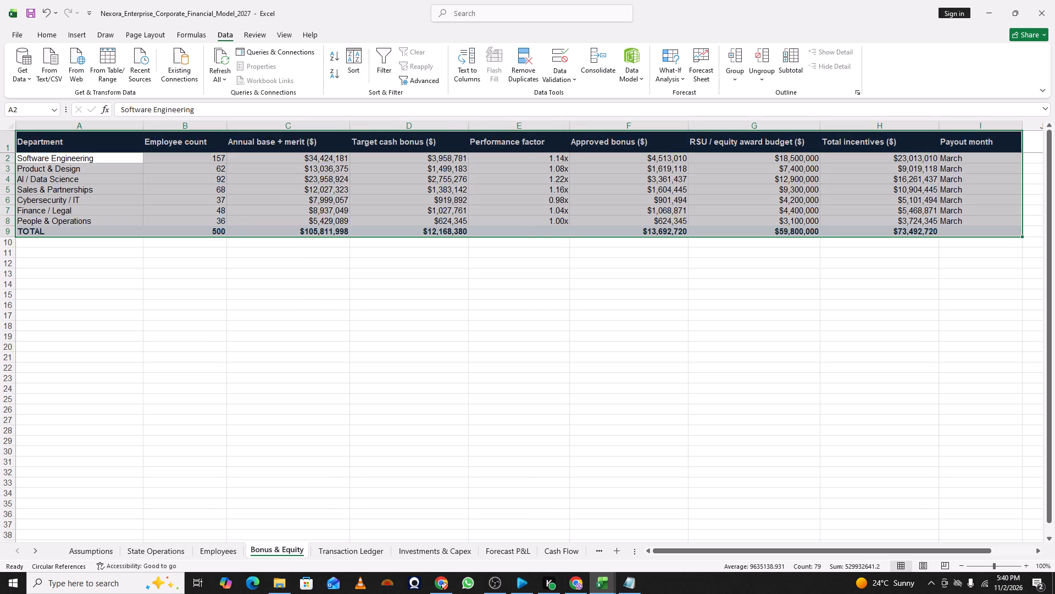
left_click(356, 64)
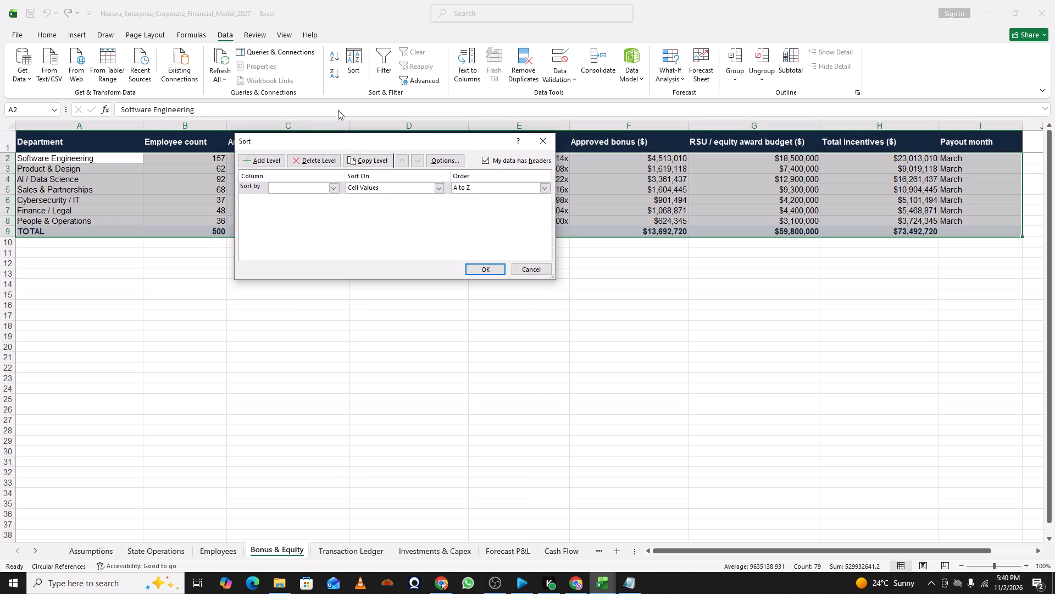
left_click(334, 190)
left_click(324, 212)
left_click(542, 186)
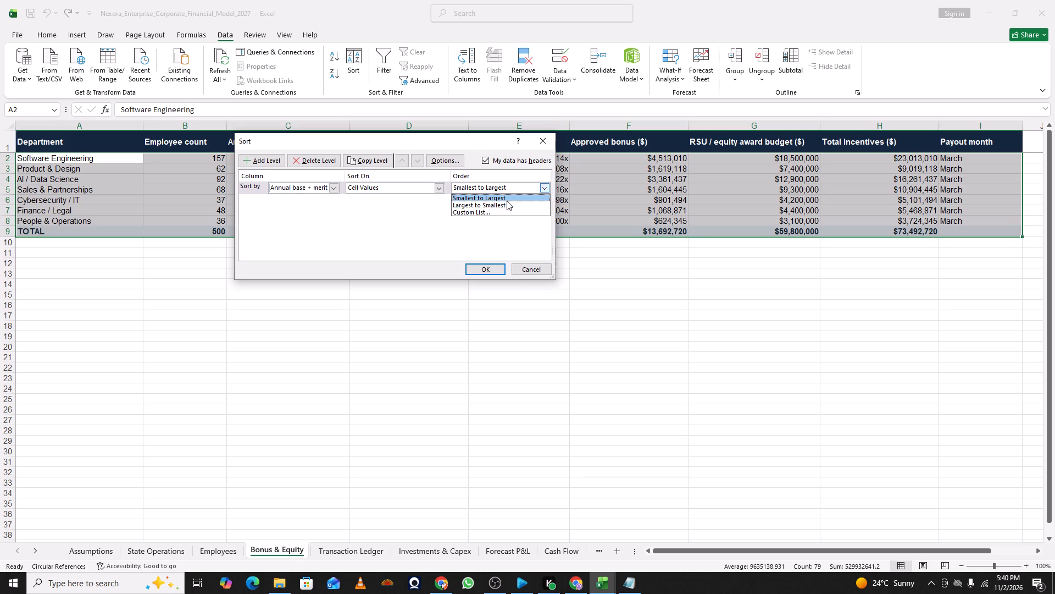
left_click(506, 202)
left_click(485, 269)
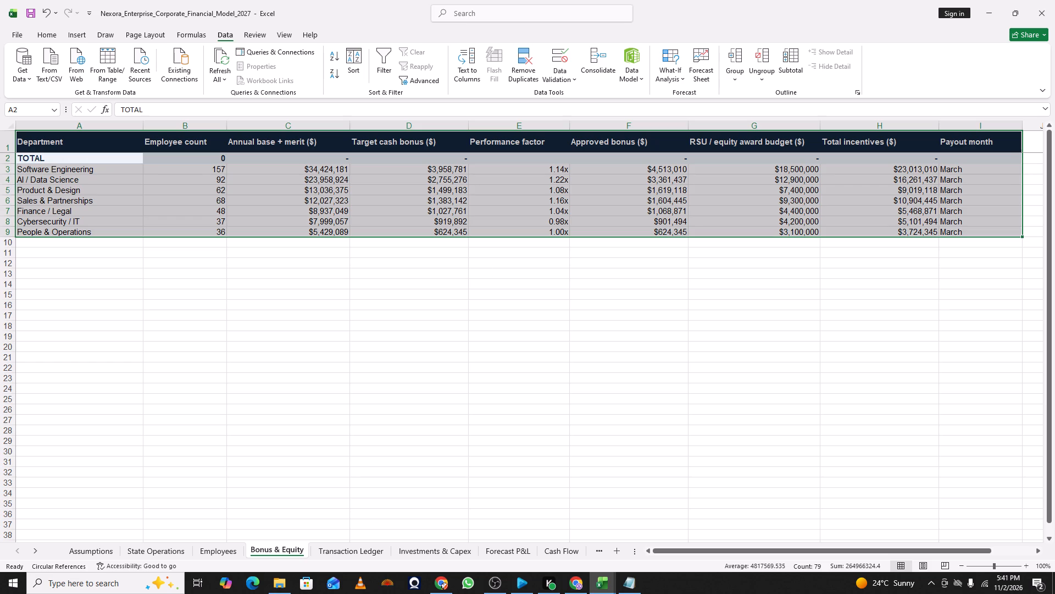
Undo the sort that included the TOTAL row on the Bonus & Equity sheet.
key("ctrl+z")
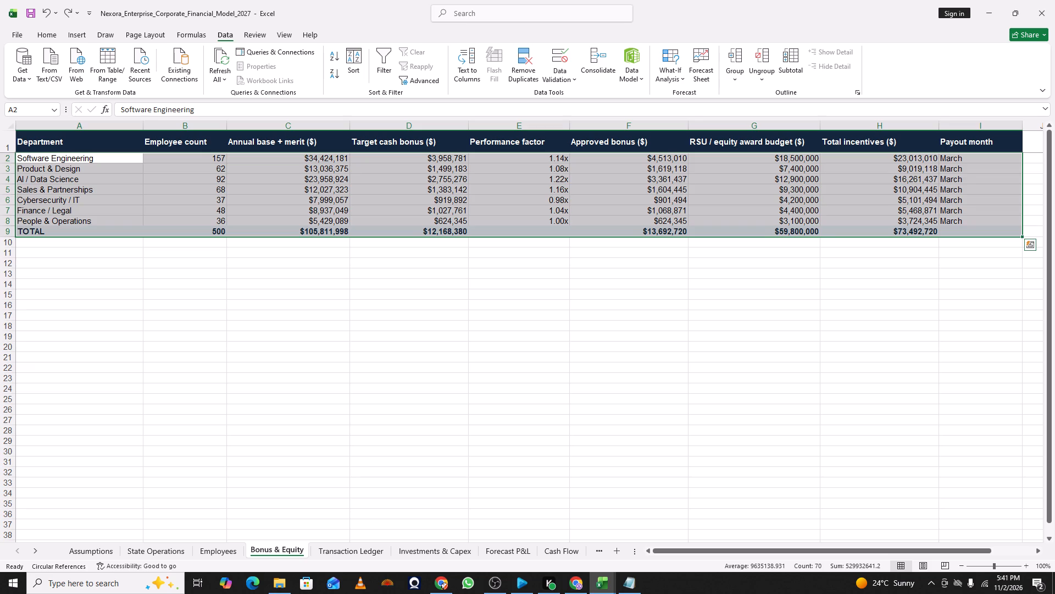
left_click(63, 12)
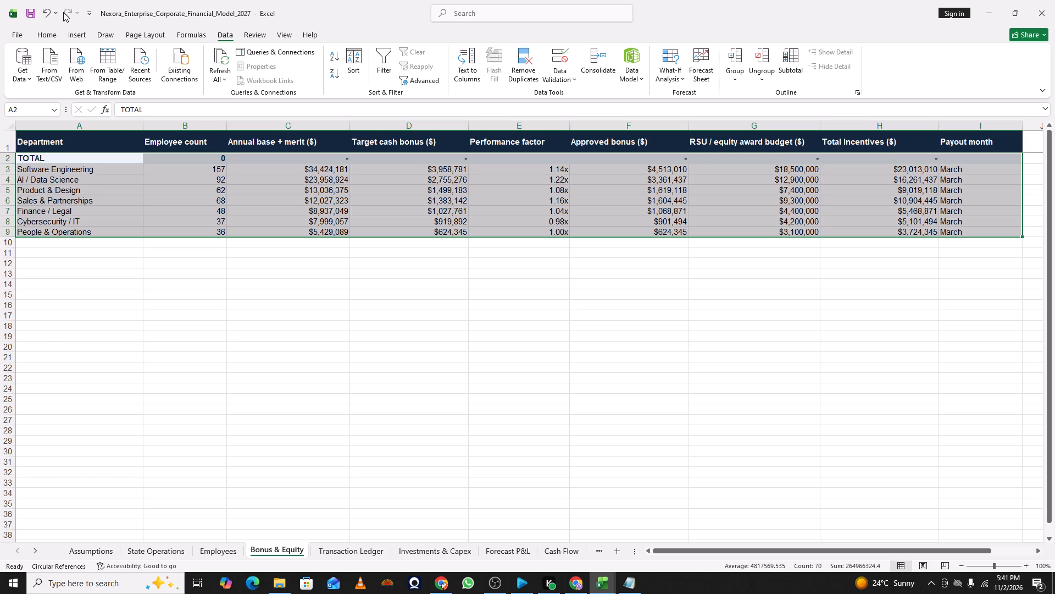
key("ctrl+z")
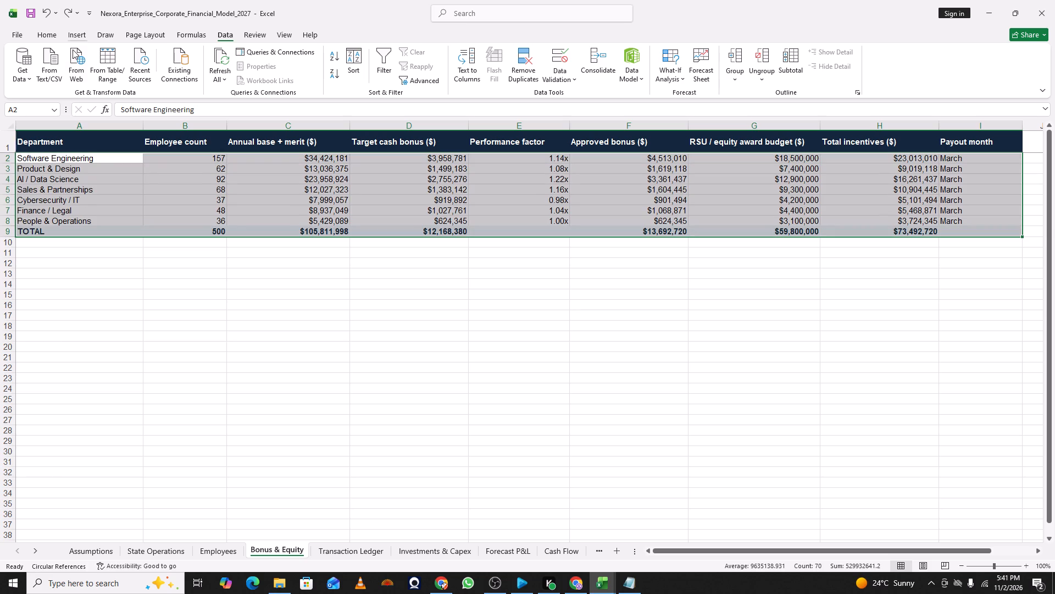
Sort only the department rows A2:I8, excluding TOTAL, by Annual base + merit ($) on cell values, Largest to Smallest.
left_click(33, 158)
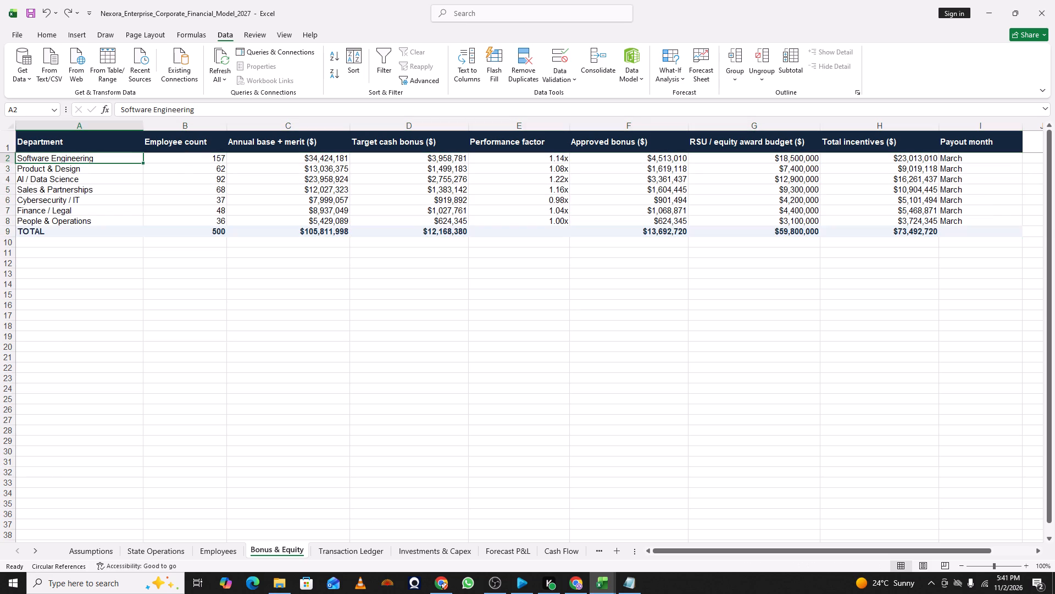
key("shift+Right")
key("shift+Right")
key("shift+Right")
key("shift+Right")
key("shift+Right")
key("shift+Right")
key("shift+Right")
key("shift+Right")
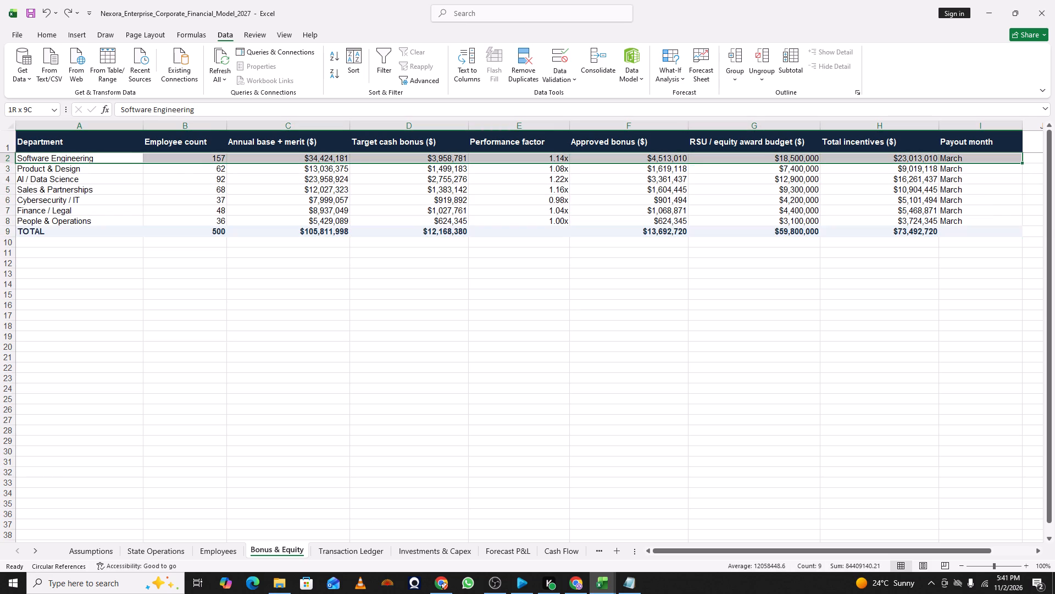
key("shift+Down")
key("shift+Down")
key("shift+Down")
key("shift+Down")
key("shift+Down")
key("shift+Down")
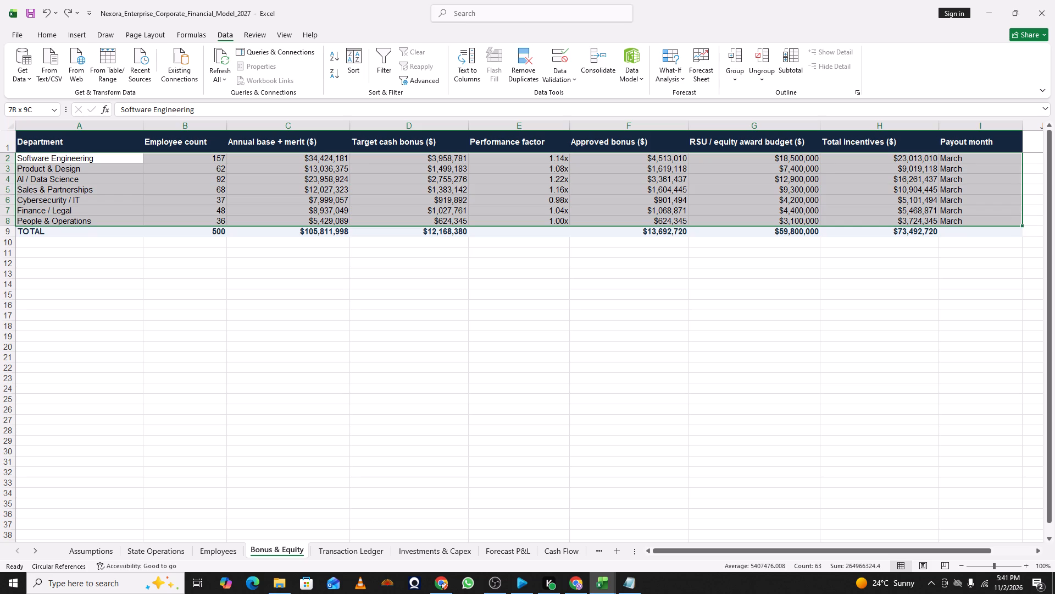
left_click(348, 62)
left_click(335, 190)
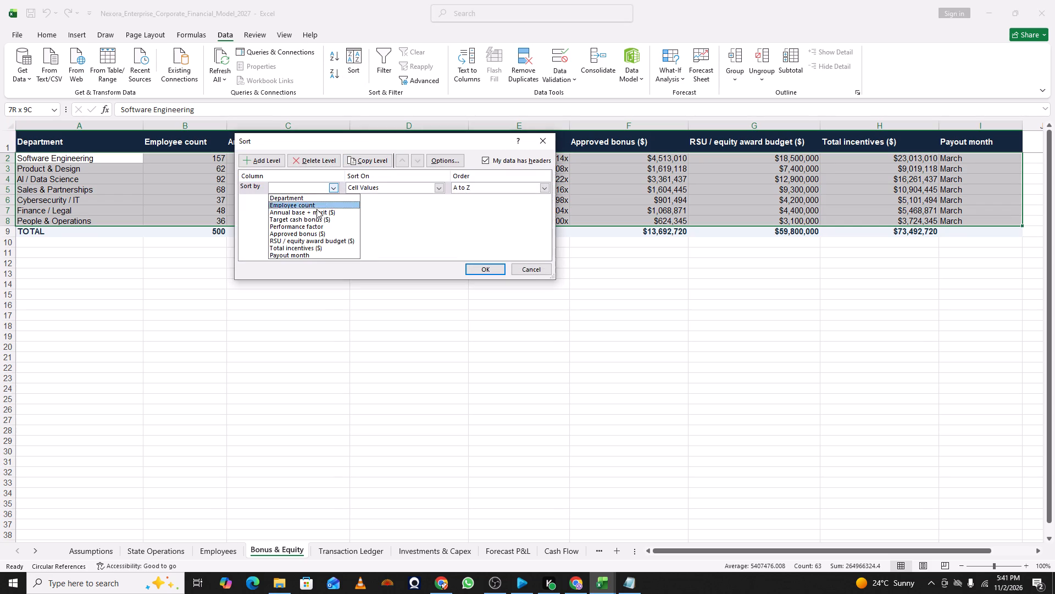
left_click(316, 210)
left_click(544, 190)
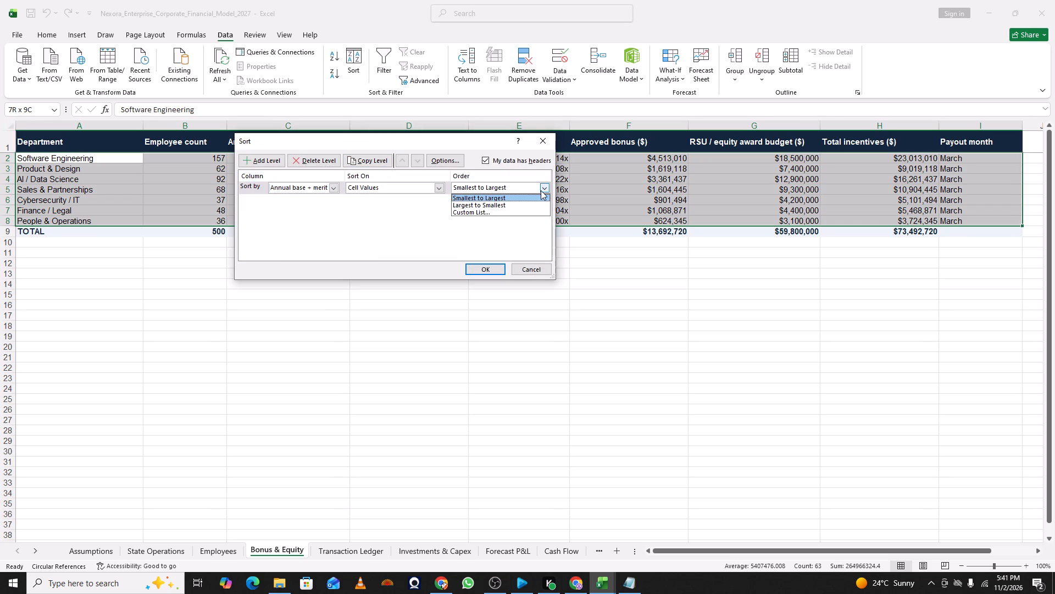
left_click(499, 201)
left_click(503, 189)
left_click(497, 204)
left_click(492, 269)
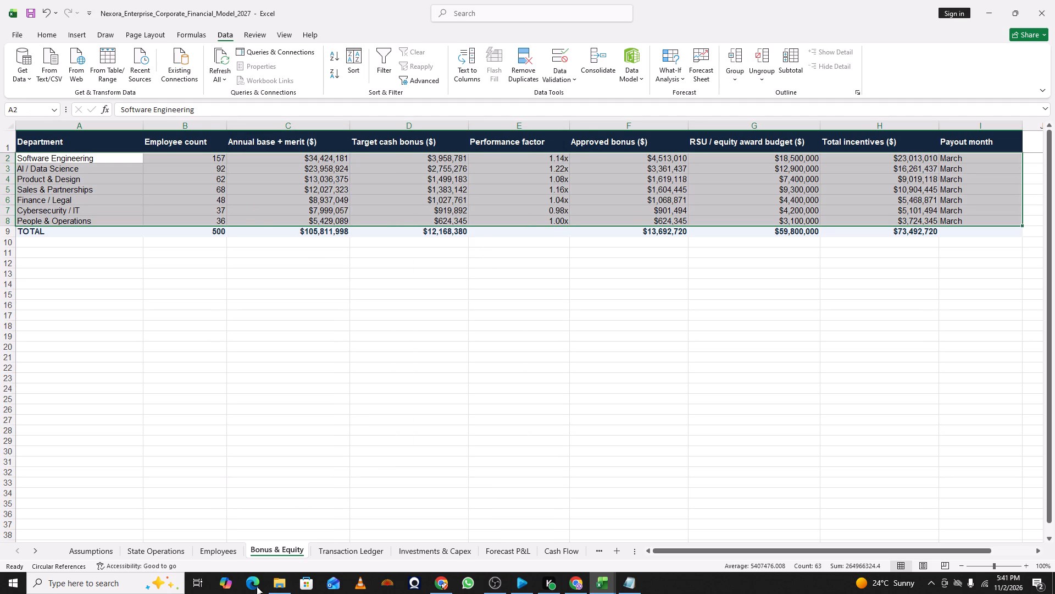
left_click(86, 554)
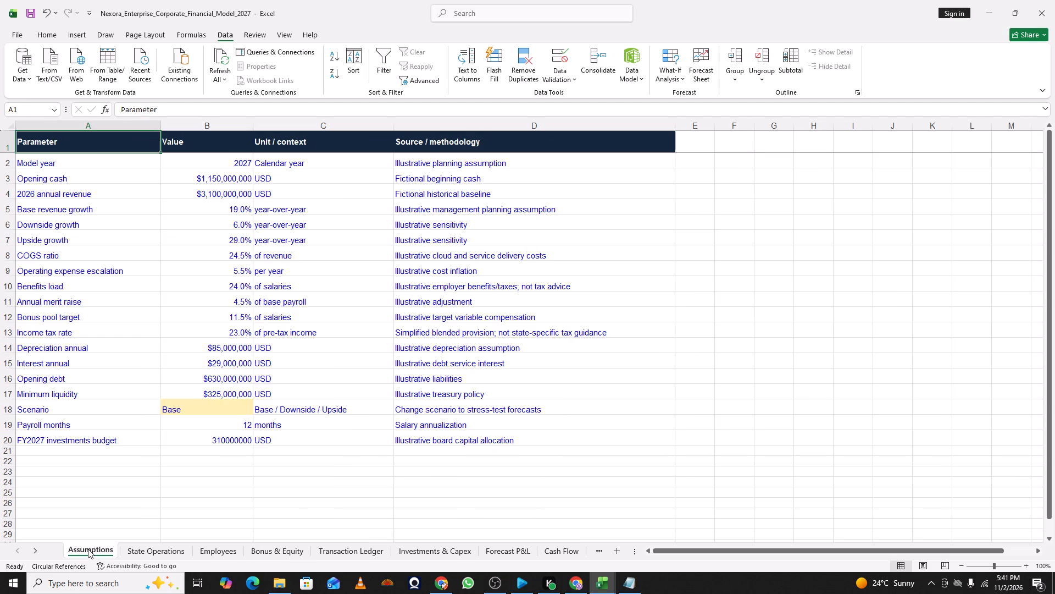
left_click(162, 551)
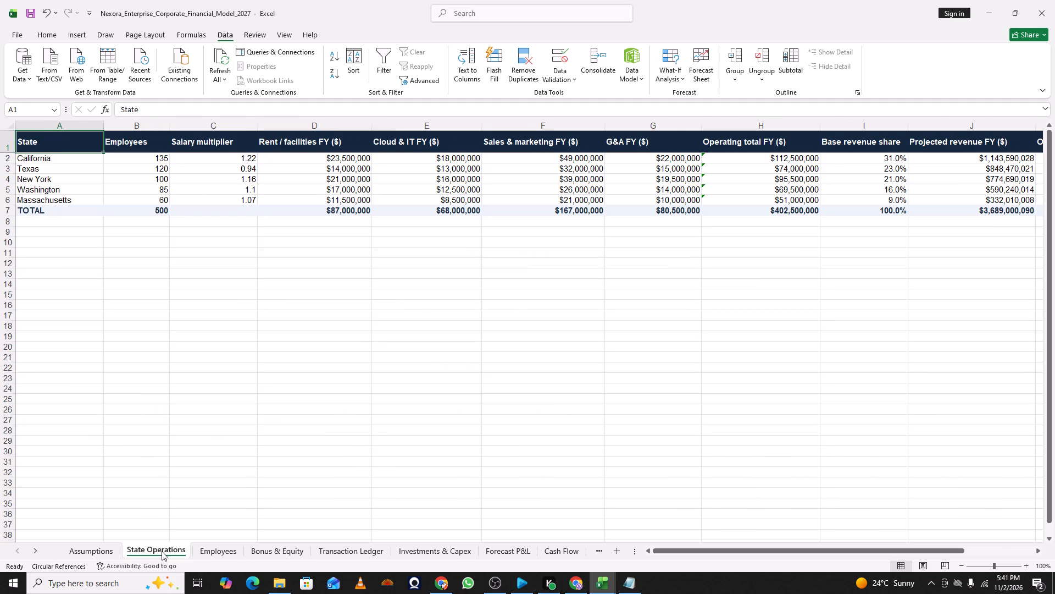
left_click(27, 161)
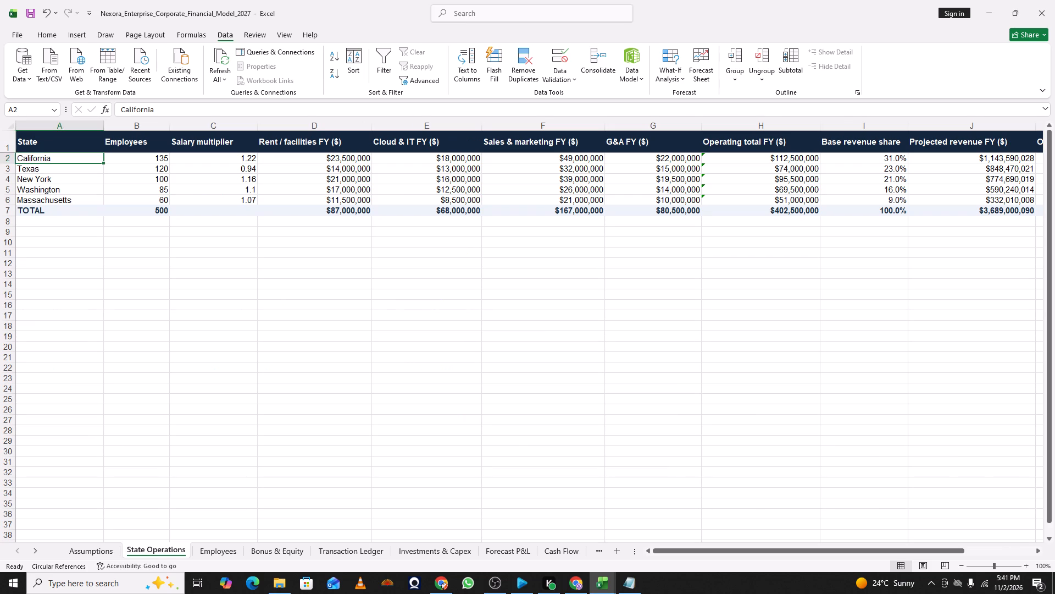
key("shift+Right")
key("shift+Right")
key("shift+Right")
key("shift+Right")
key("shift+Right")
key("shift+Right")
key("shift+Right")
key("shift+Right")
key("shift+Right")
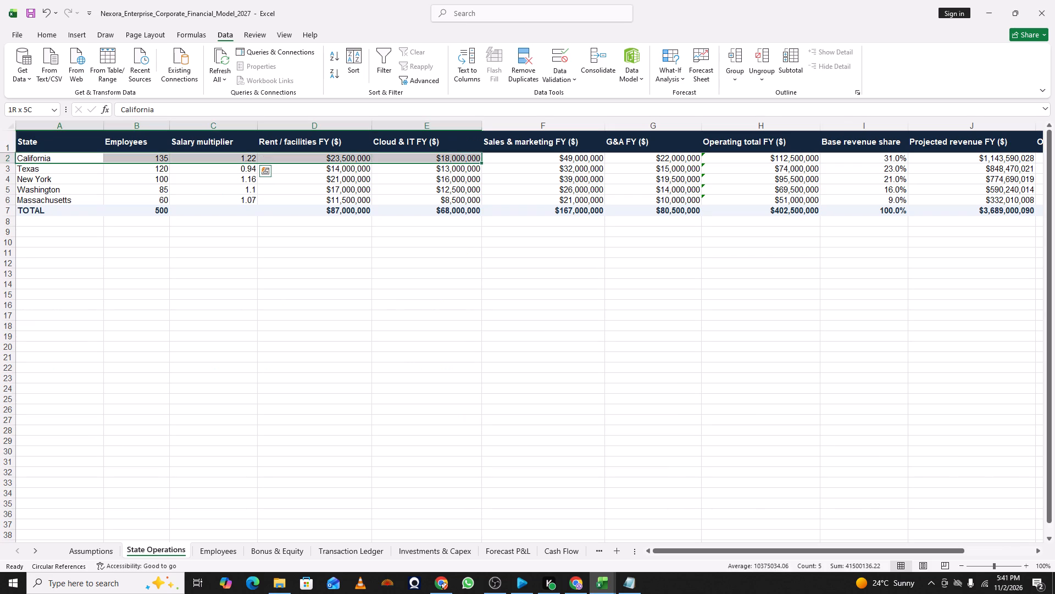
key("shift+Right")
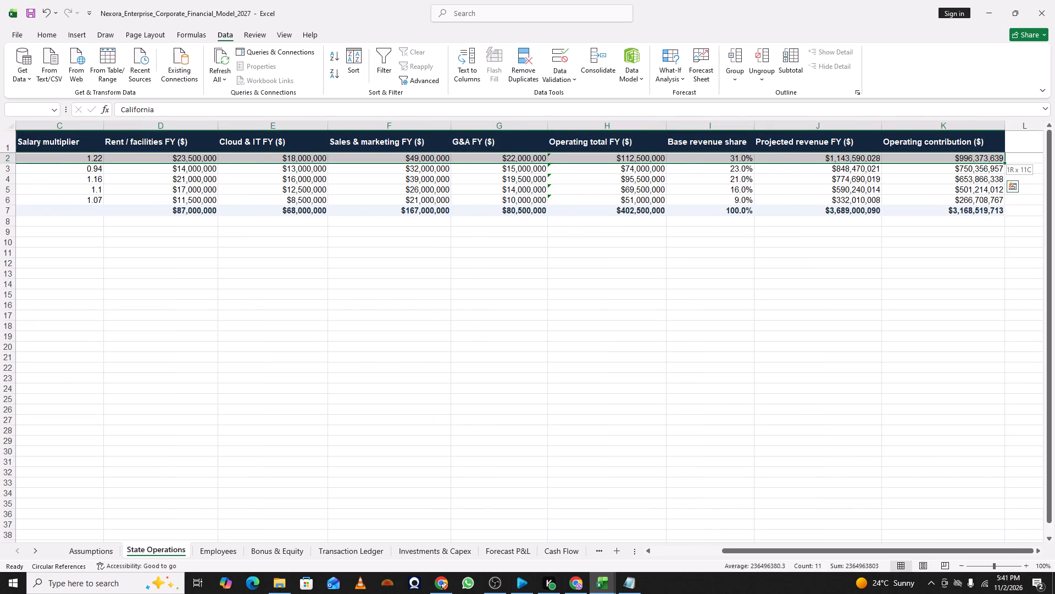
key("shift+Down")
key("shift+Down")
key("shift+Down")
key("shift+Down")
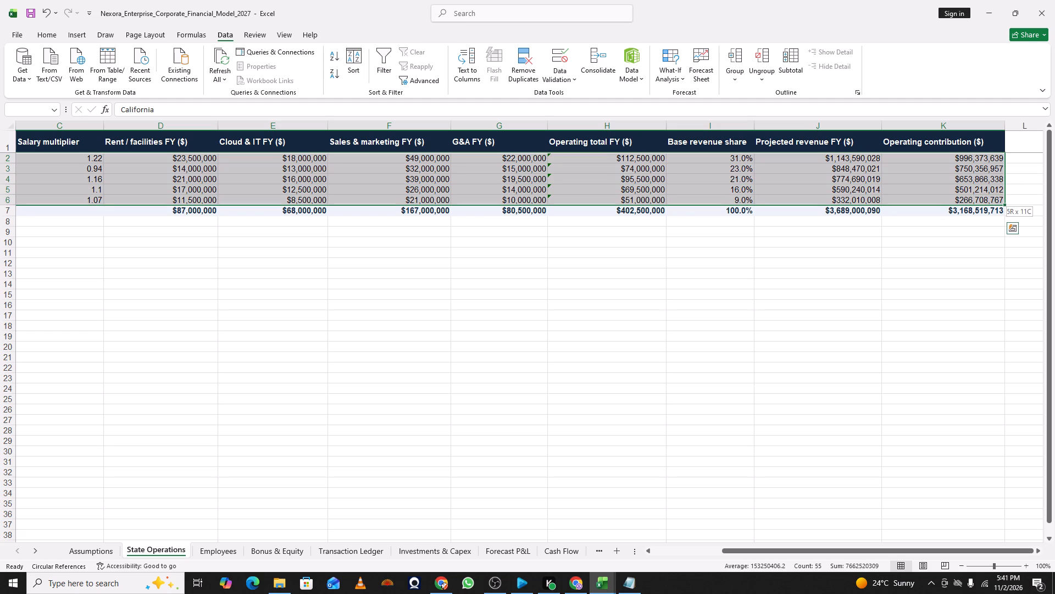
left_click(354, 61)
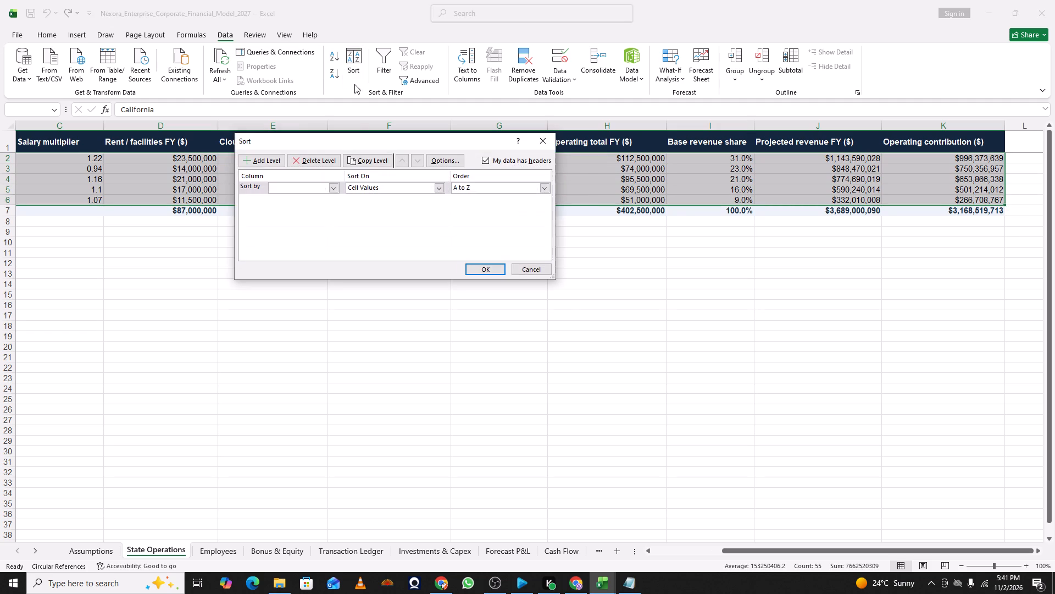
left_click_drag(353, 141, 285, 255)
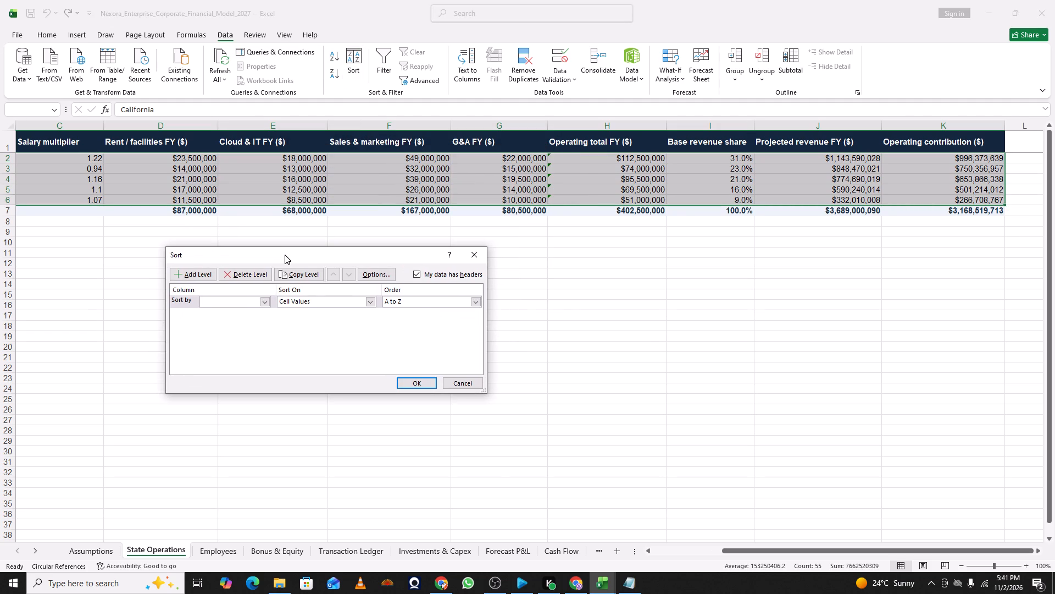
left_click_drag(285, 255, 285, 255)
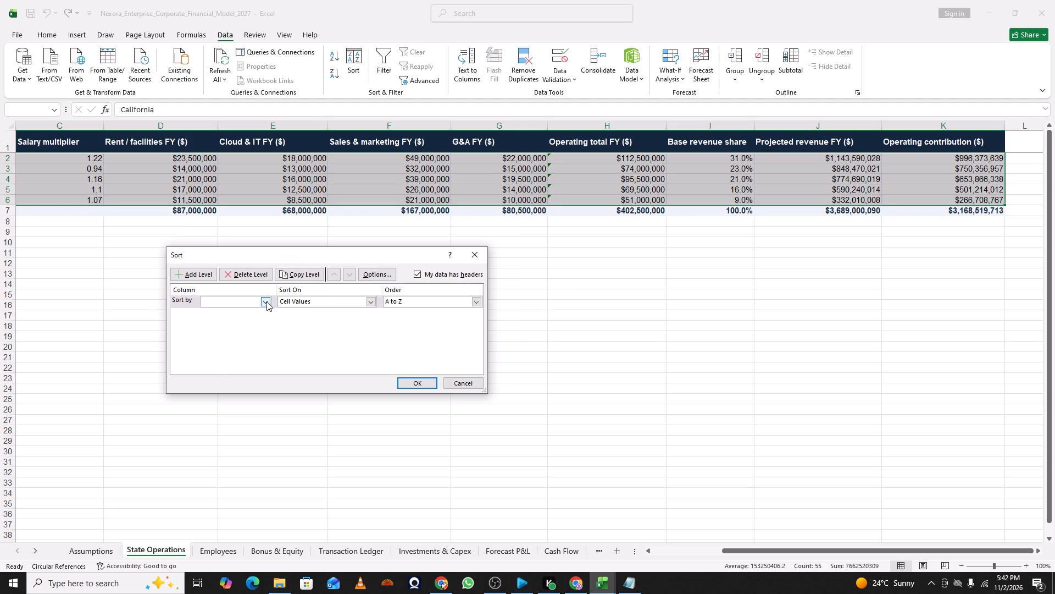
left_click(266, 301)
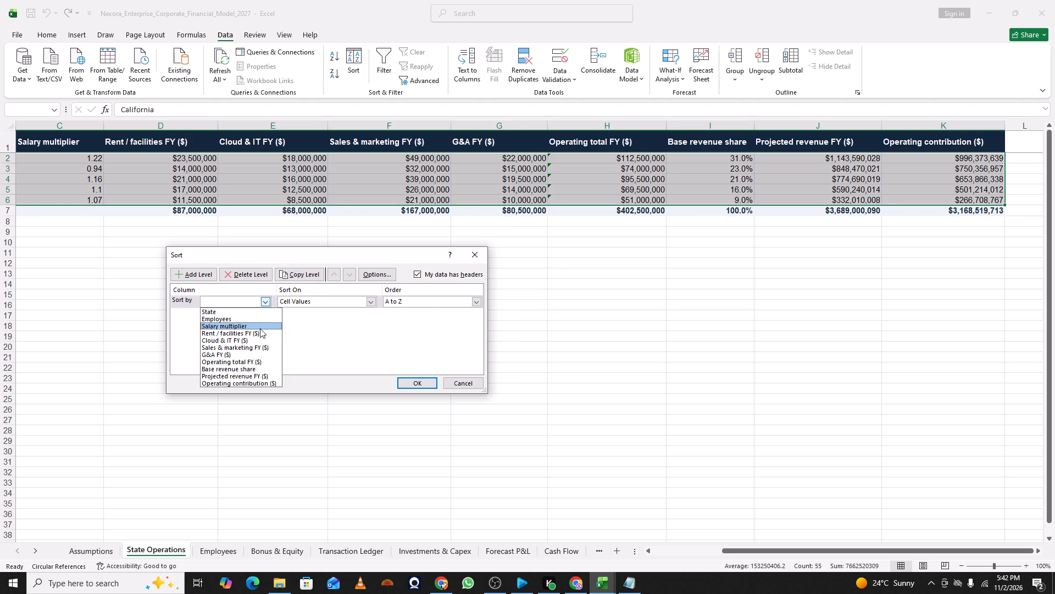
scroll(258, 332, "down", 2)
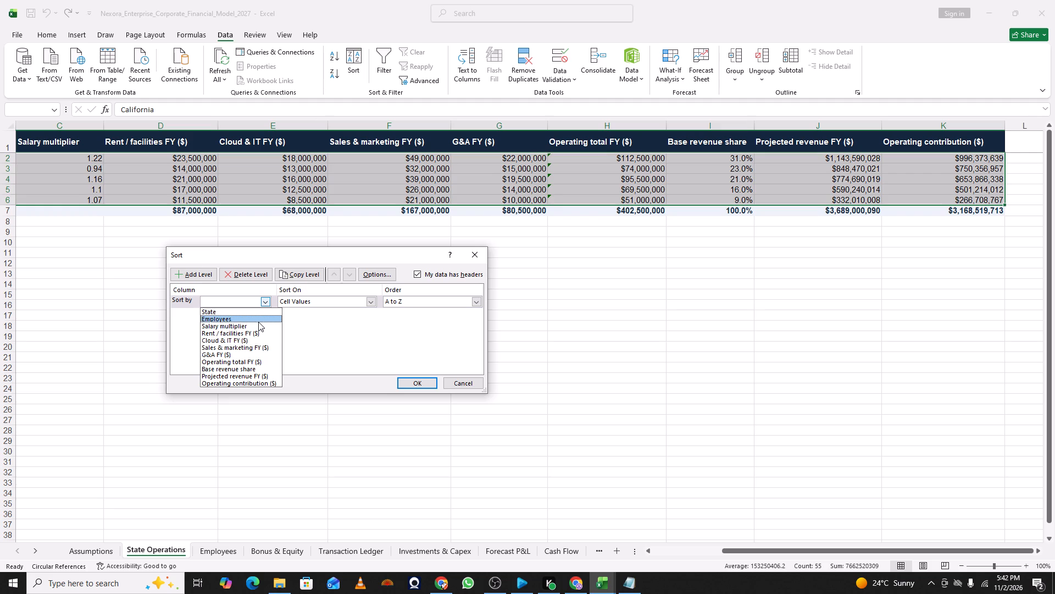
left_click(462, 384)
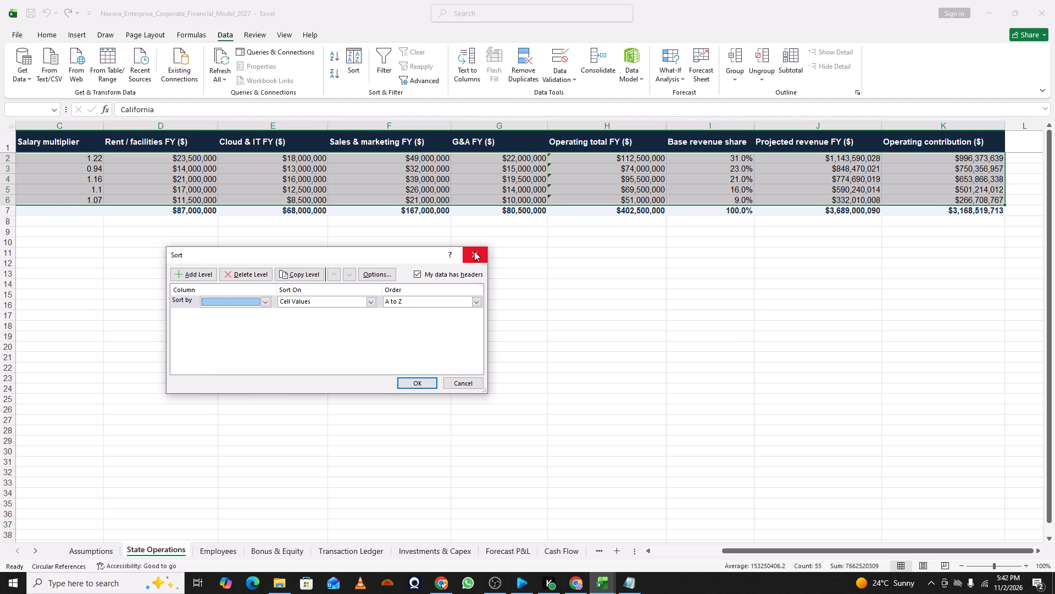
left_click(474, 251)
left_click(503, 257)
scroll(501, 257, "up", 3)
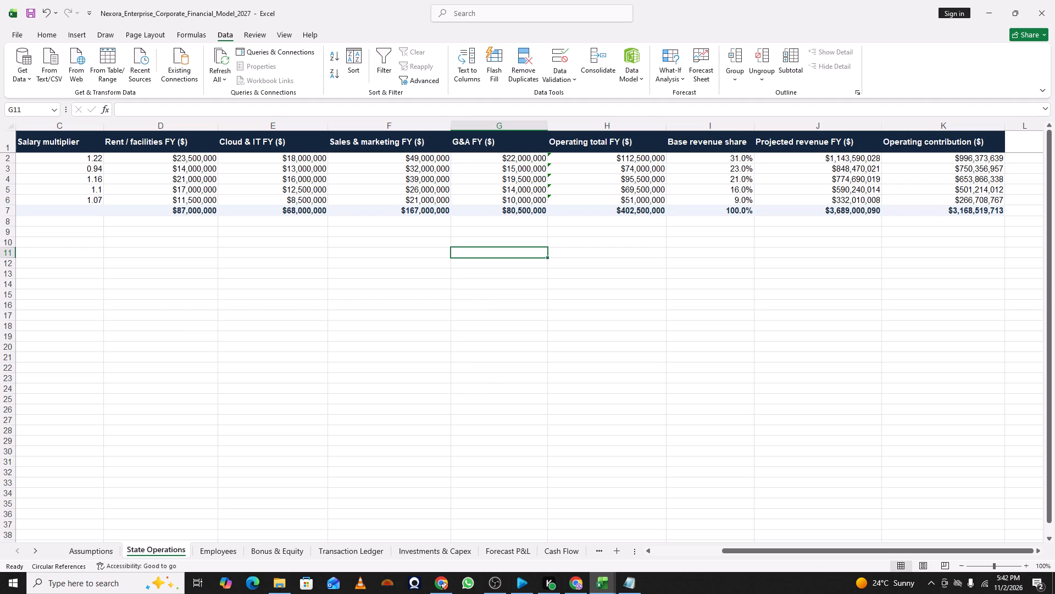
Open the Investments & Capex sheet.
left_click(465, 548)
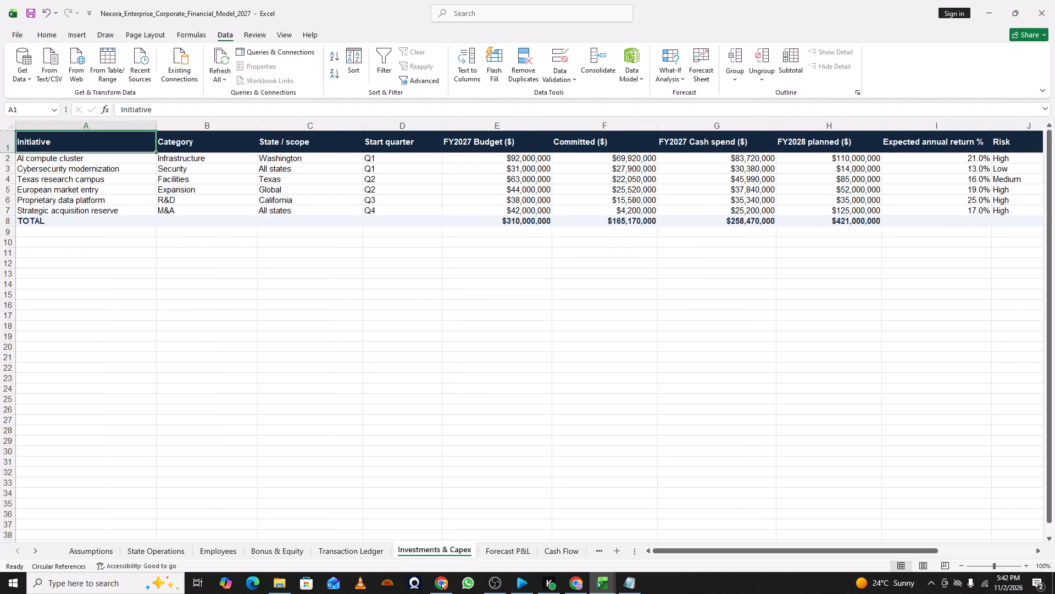
Sort the initiative rows A2:L7, excluding TOTAL, by FY2027 Cash spend ($) on cell values, Largest to Smallest.
left_click(29, 158)
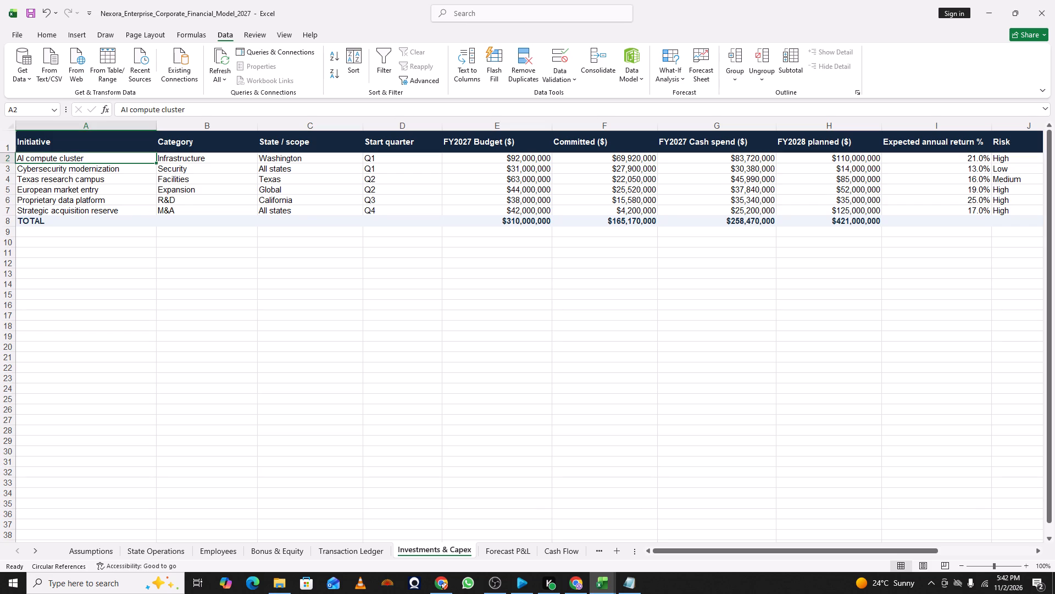
key("shift+Right")
key("shift+Right")
key("shift+Right")
key("shift+Right")
key("shift+Right")
key("shift+Right")
key("shift+Right")
key("shift+Right")
key("shift+Right")
key("shift+Right")
key("shift+Right")
key("shift+Right")
key("shift+Right")
key("shift+Right")
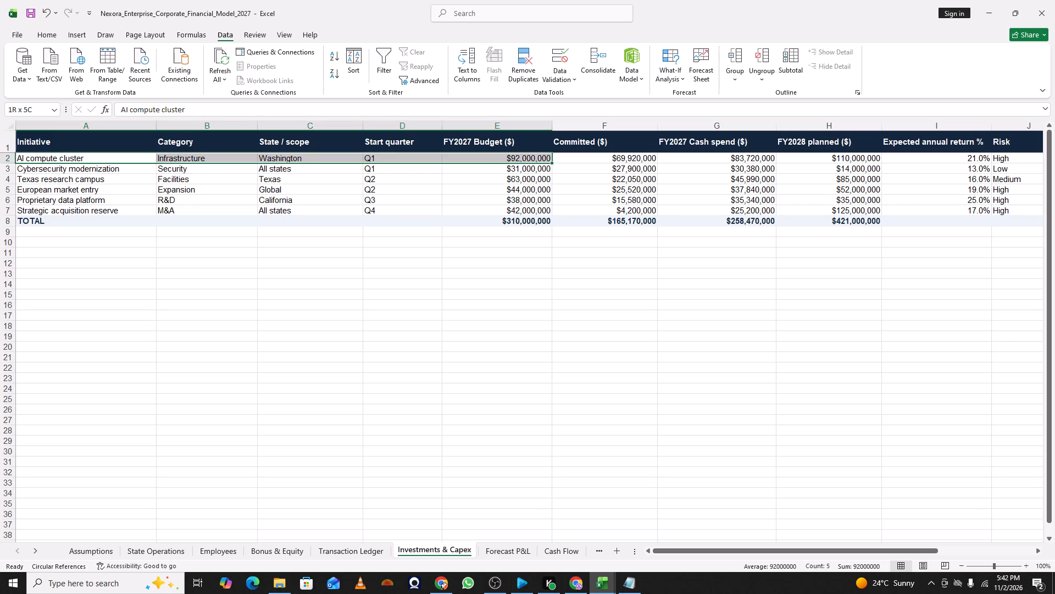
key("shift+Left")
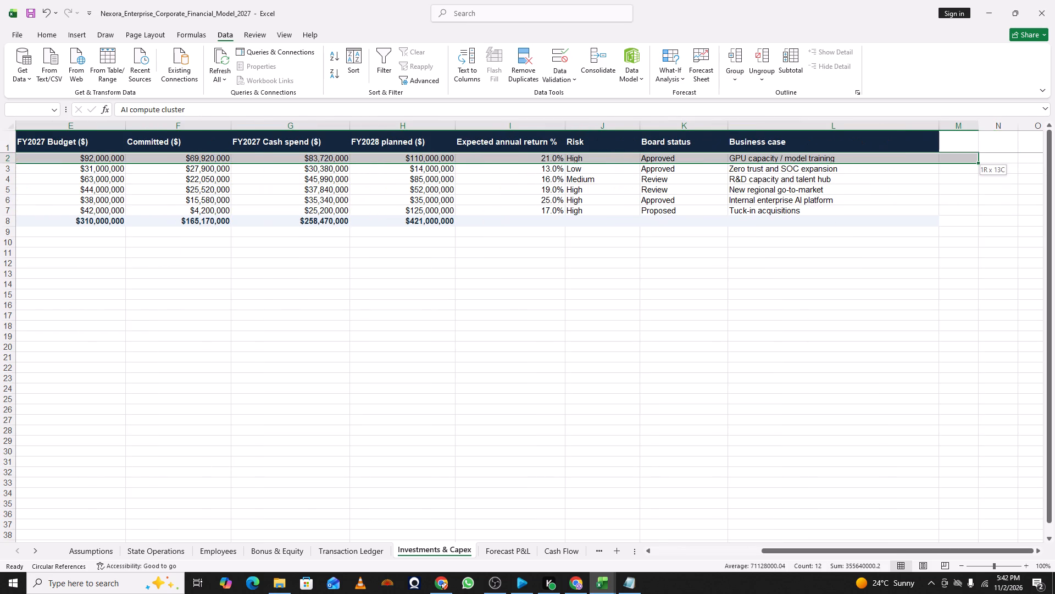
key("shift+Left")
key("shift+Down")
key("shift+Down")
key("shift+Down")
key("shift+Down")
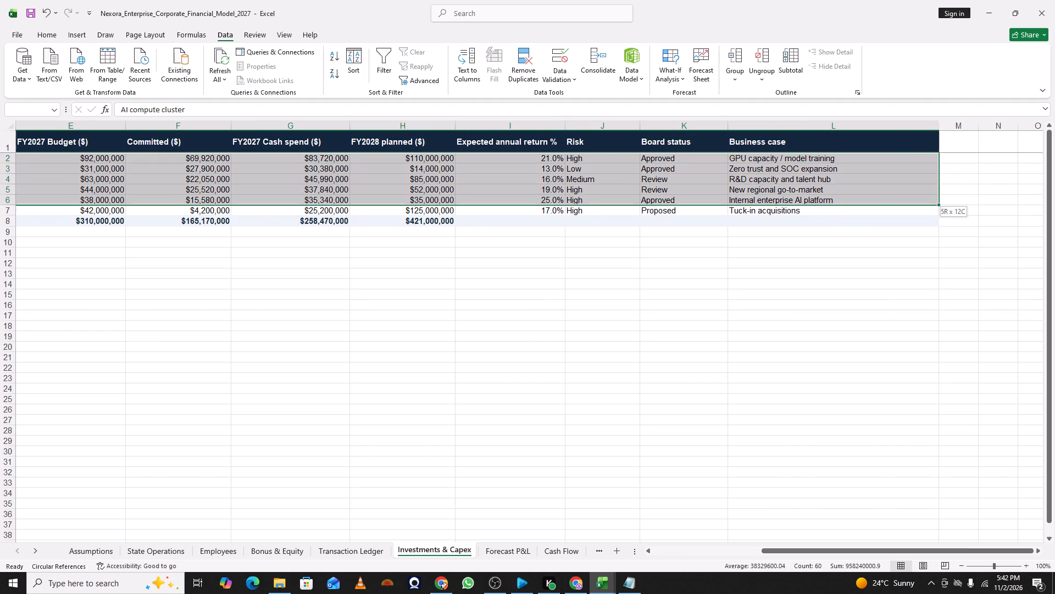
key("shift+Down")
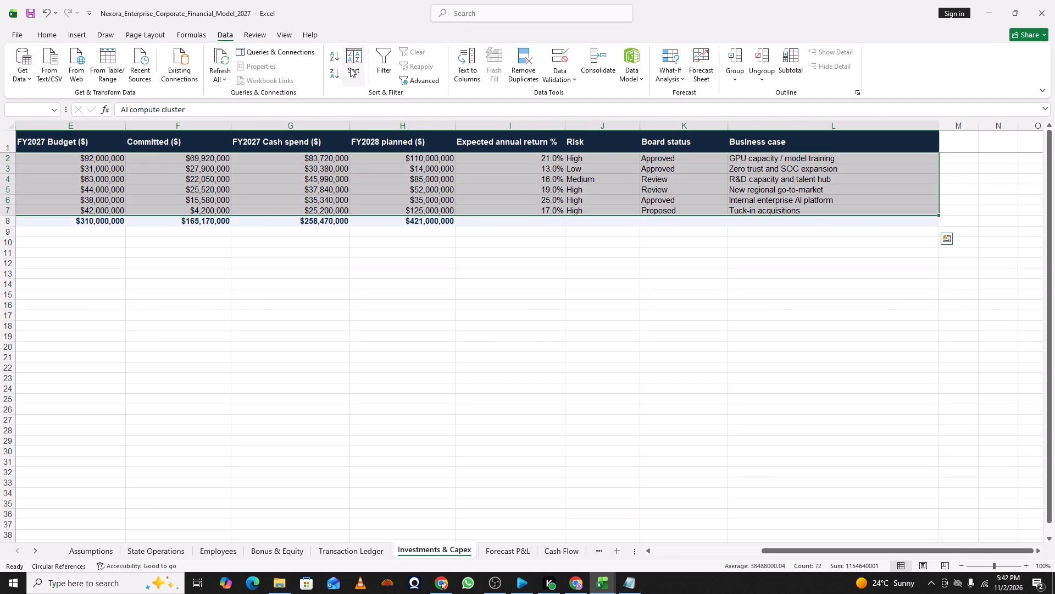
left_click(351, 67)
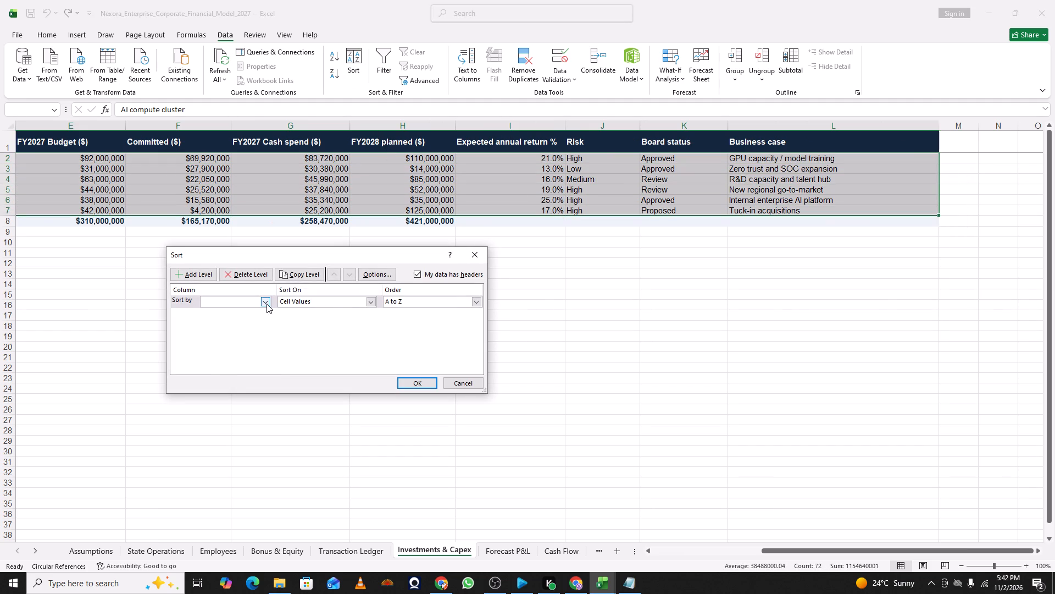
left_click(266, 304)
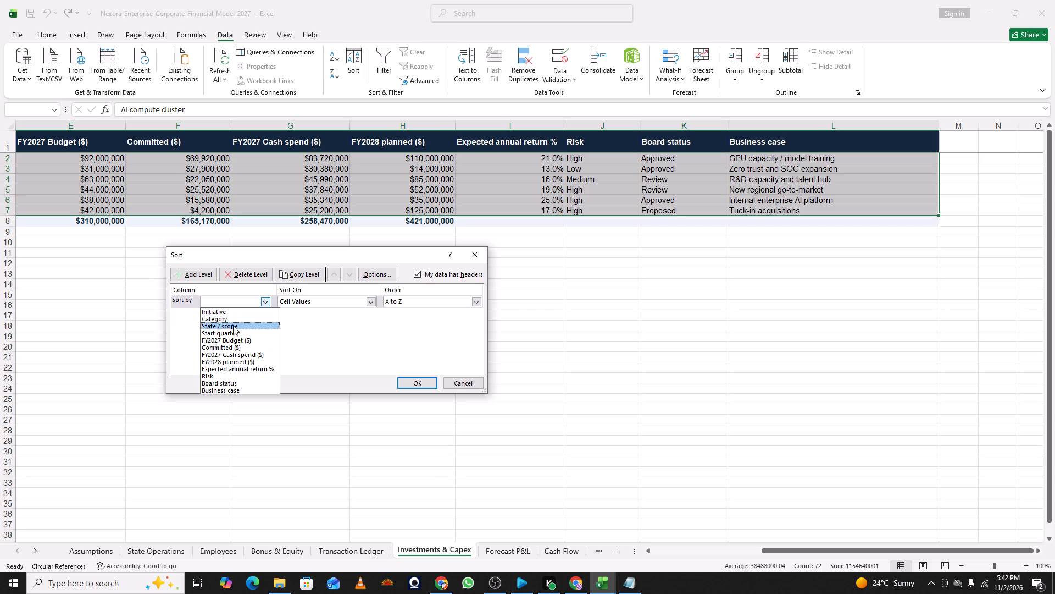
left_click(237, 353)
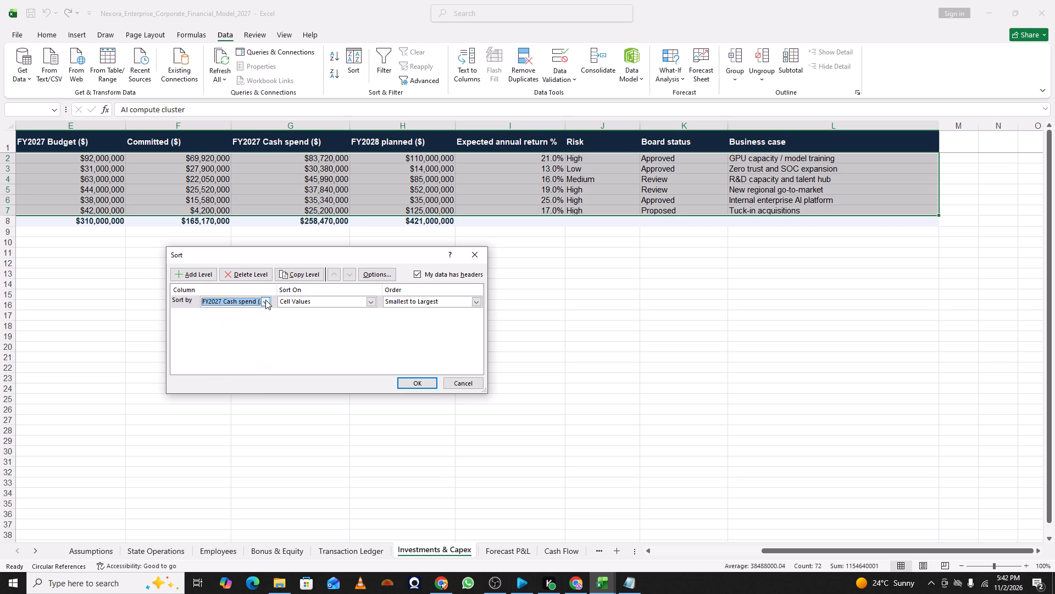
left_click(265, 300)
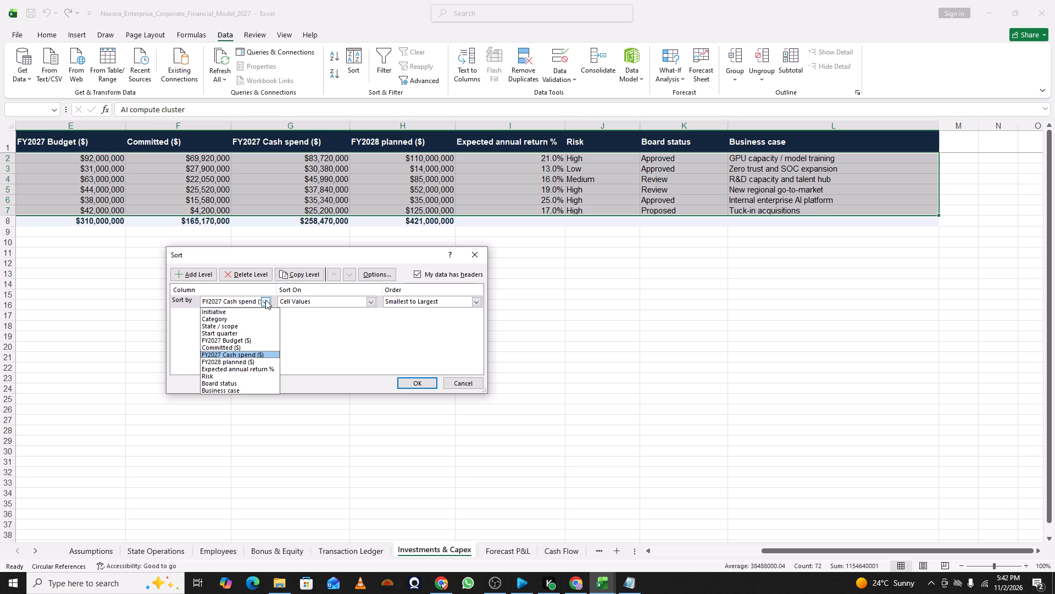
left_click(251, 356)
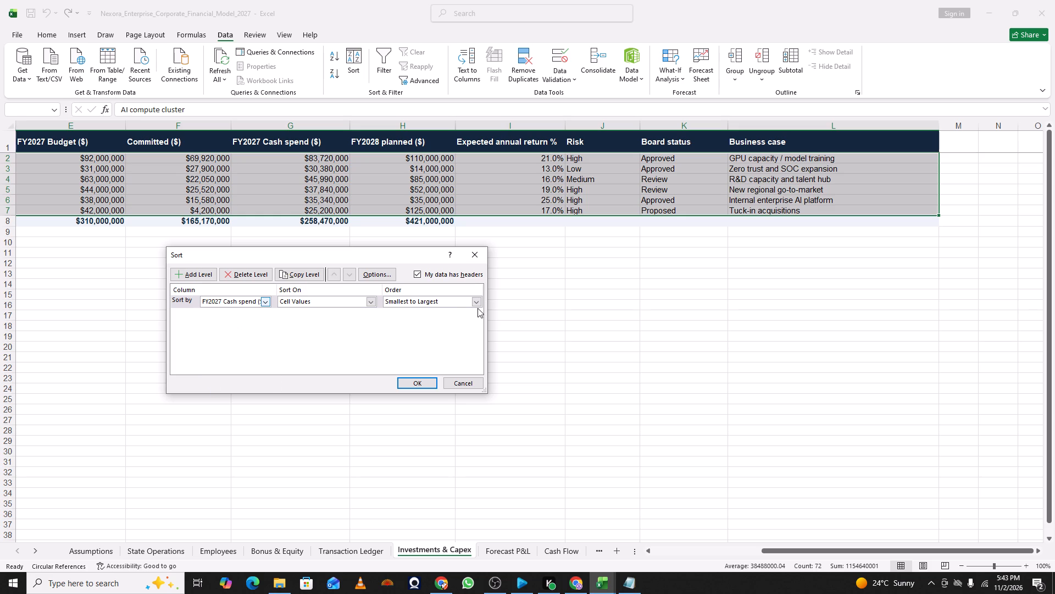
left_click(479, 303)
left_click(440, 318)
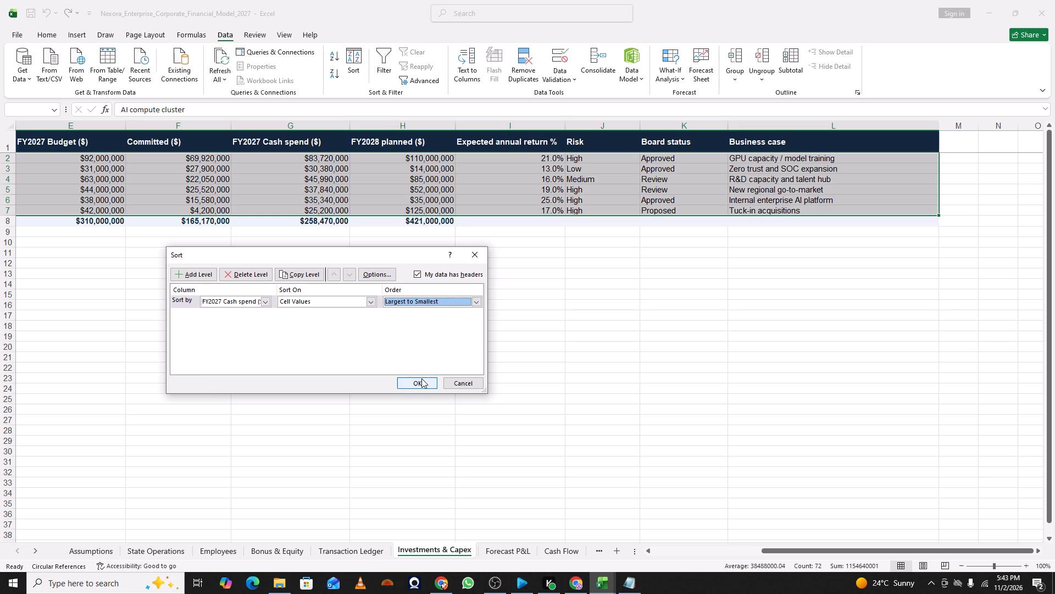
left_click(421, 379)
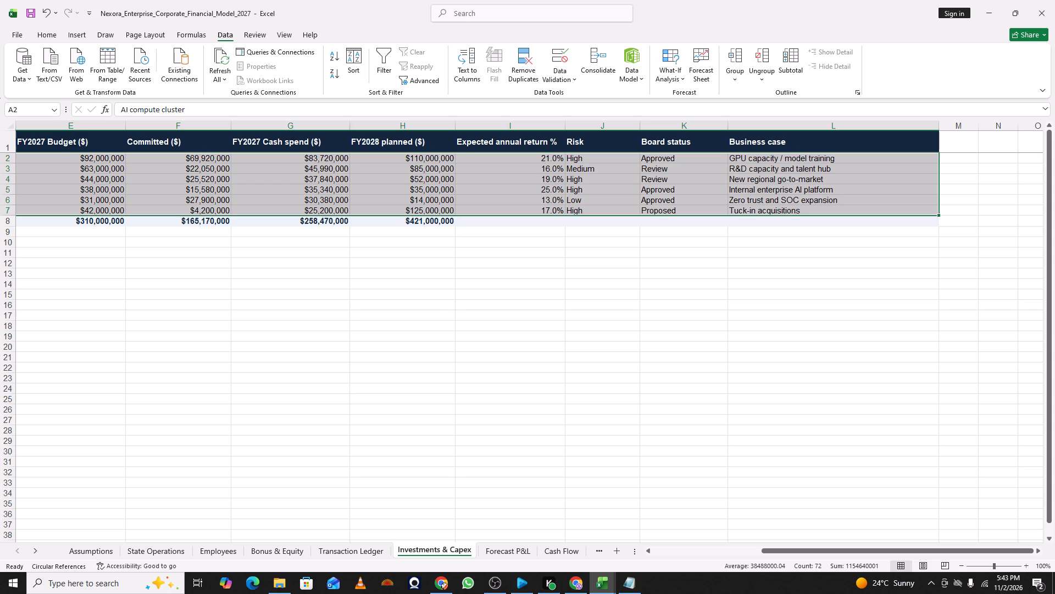
Save the Nexora financial model workbook.
key("ctrl+s")
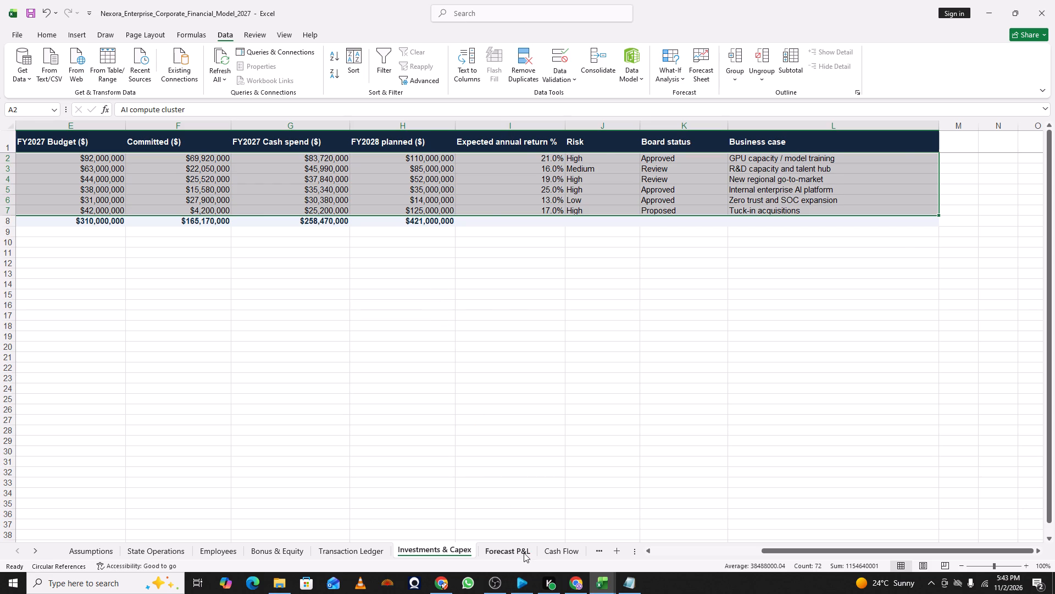
Examine the Forecast P&L and Cash Flow sheets across the monthly columns through the full-year columns.
left_click(524, 553)
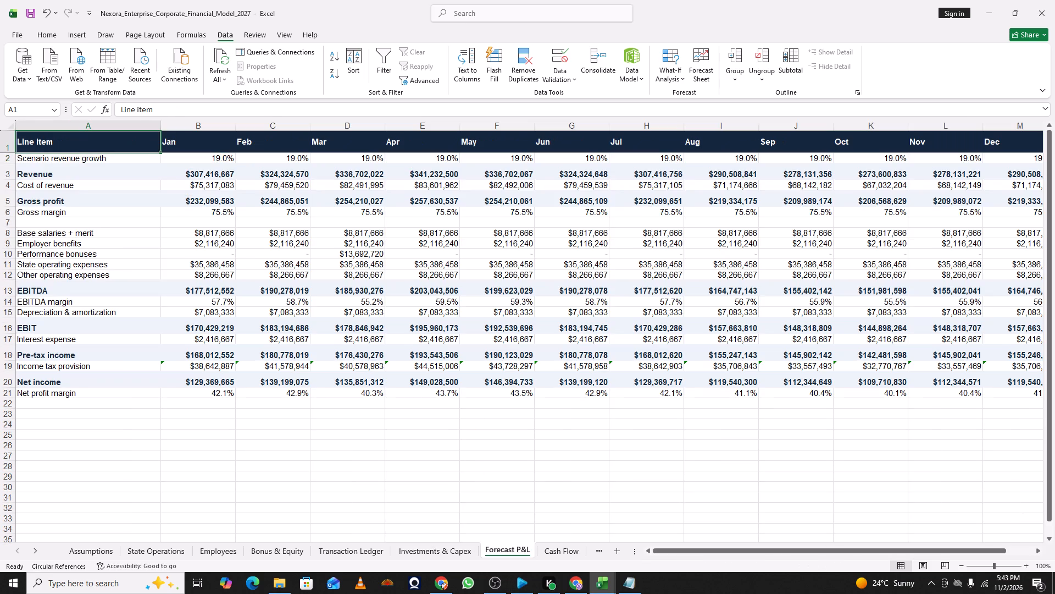
left_click_drag(724, 550, 774, 550)
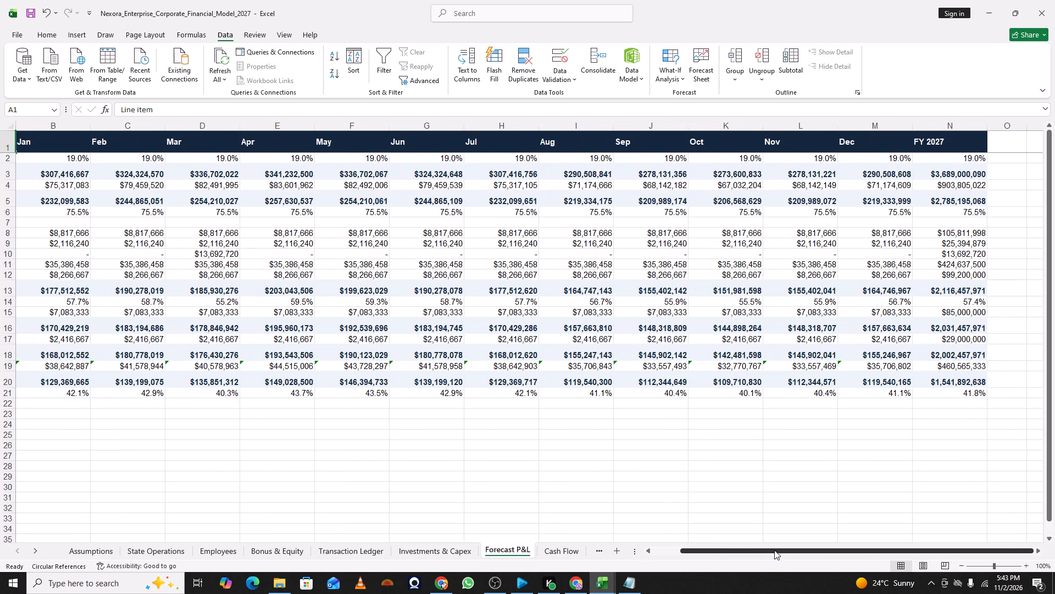
left_click_drag(774, 550, 612, 534)
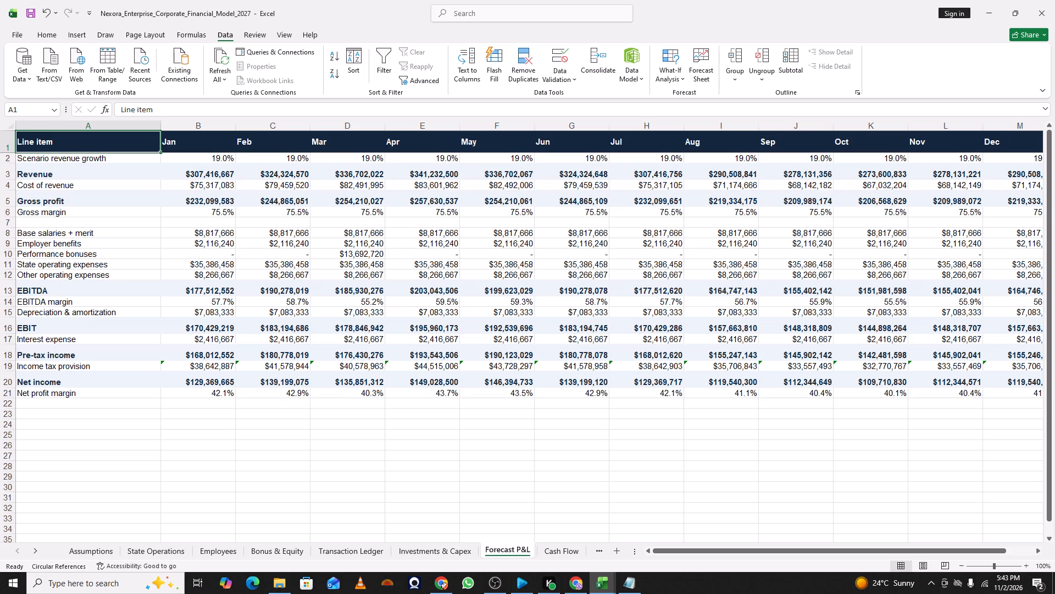
left_click(569, 549)
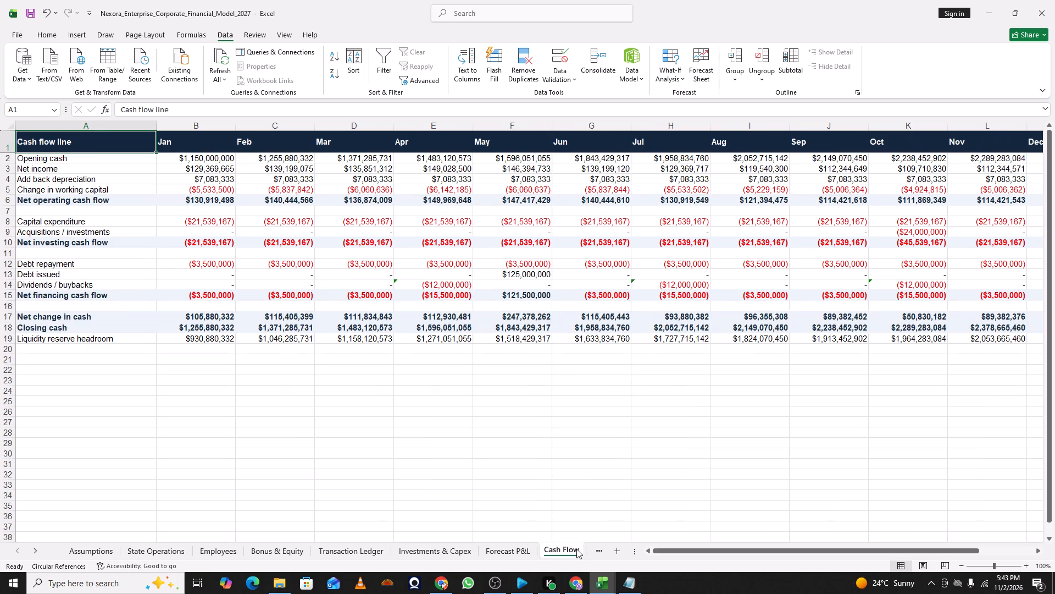
scroll(576, 549, "up", 4)
left_click_drag(711, 553, 828, 540)
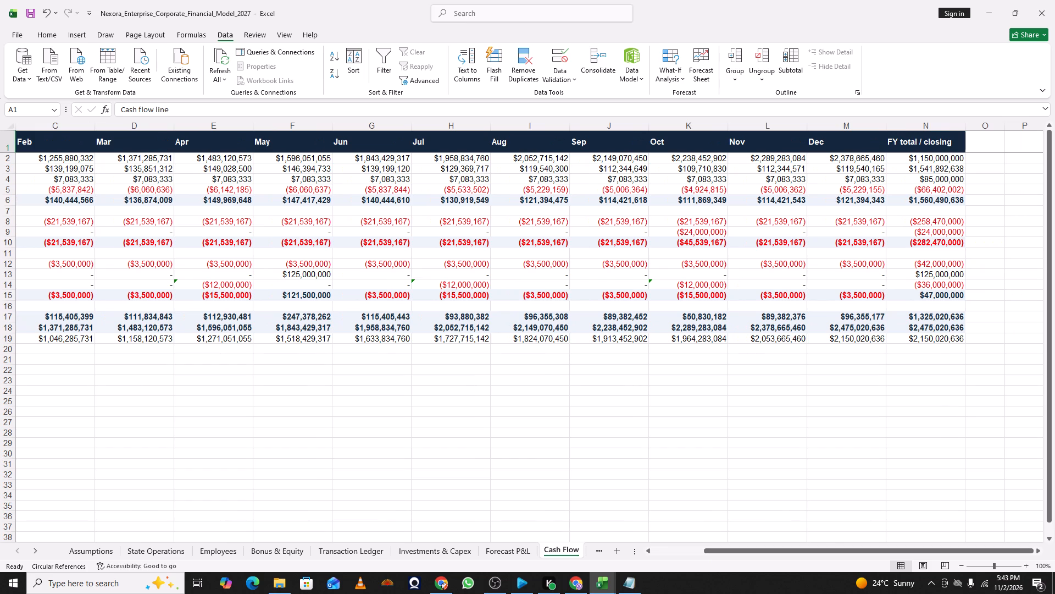
Switch to File Explorer, open the Illustrative_8_Country_Budget_Model_Editable (1) workbook from Downloads, and enable editing.
left_click(604, 582)
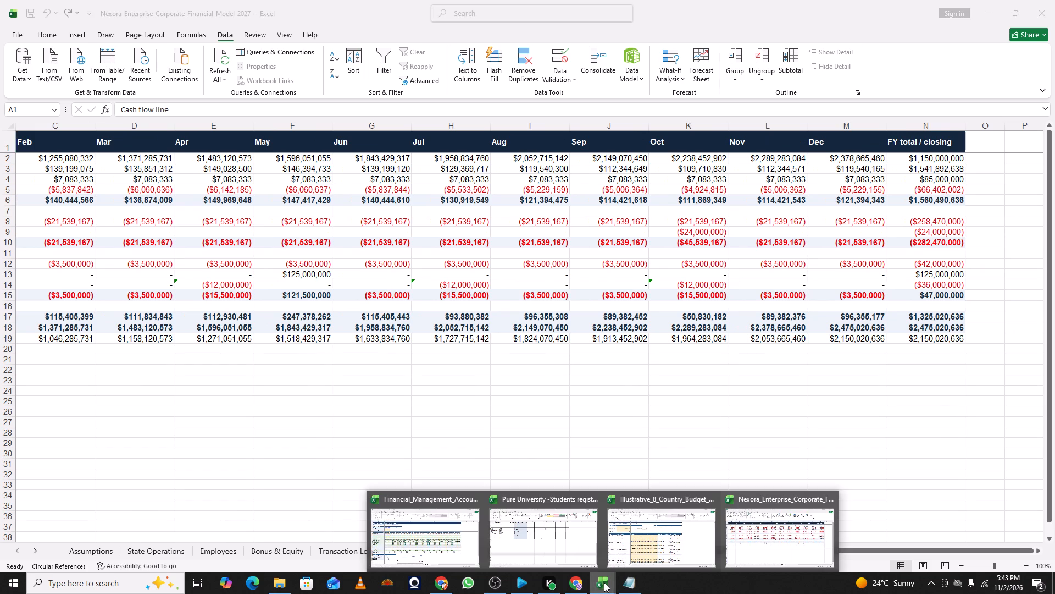
left_click(271, 580)
double_click(199, 159)
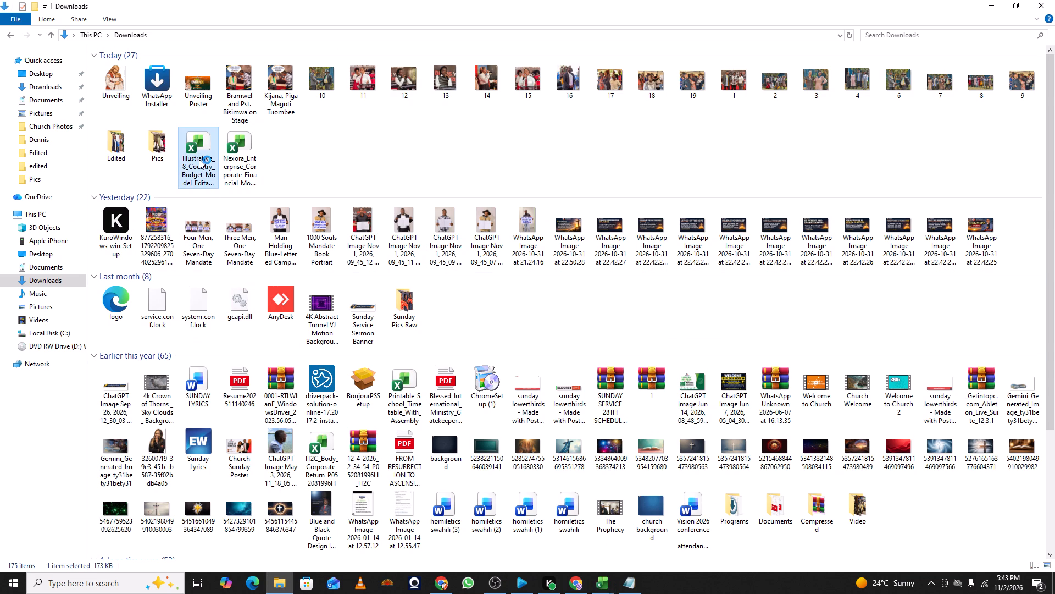
left_click(603, 582)
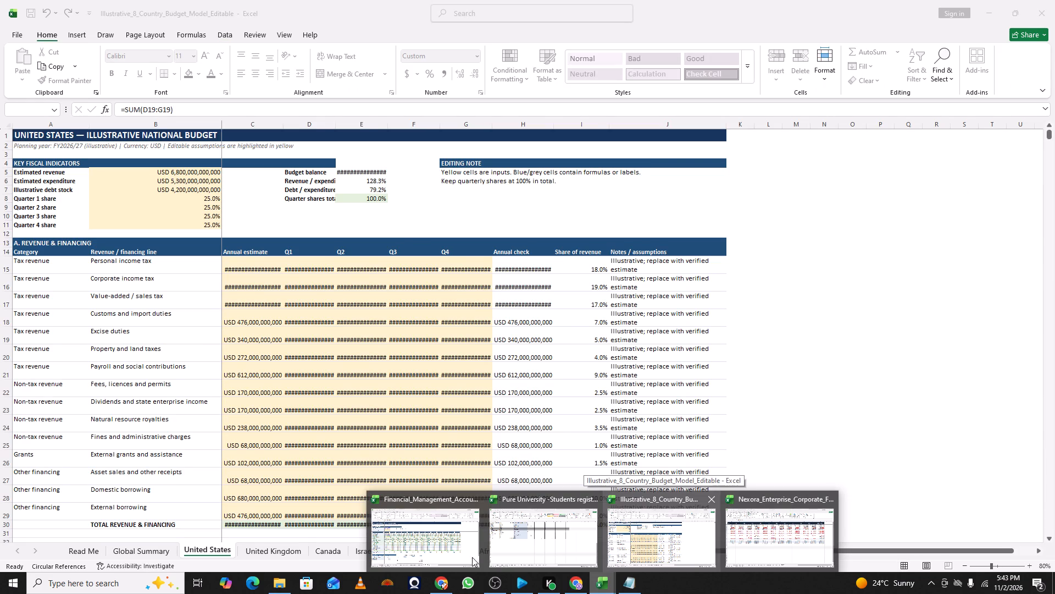
left_click(274, 580)
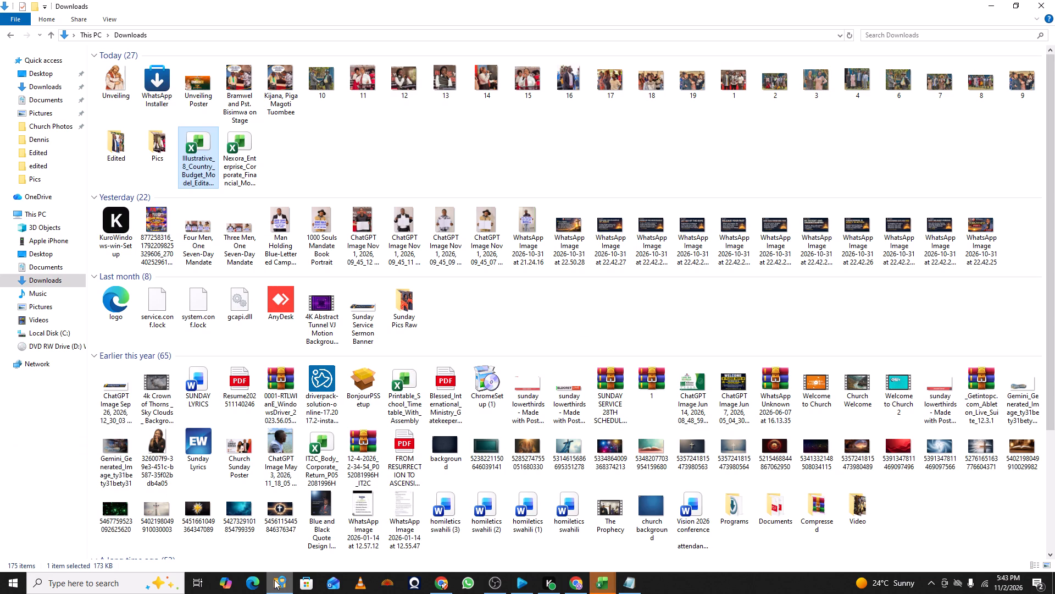
left_click(596, 593)
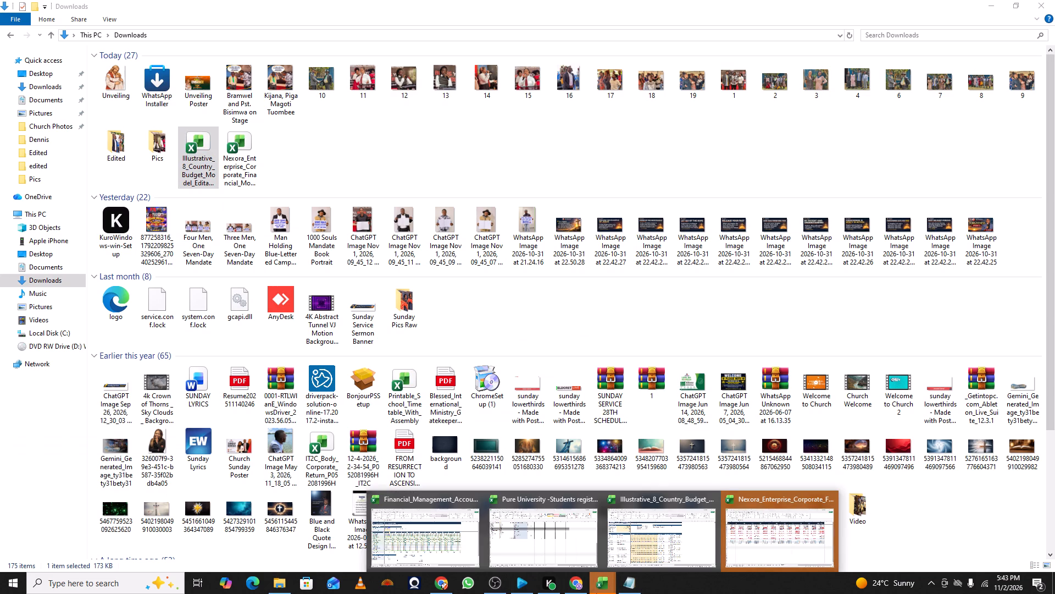
left_click(667, 561)
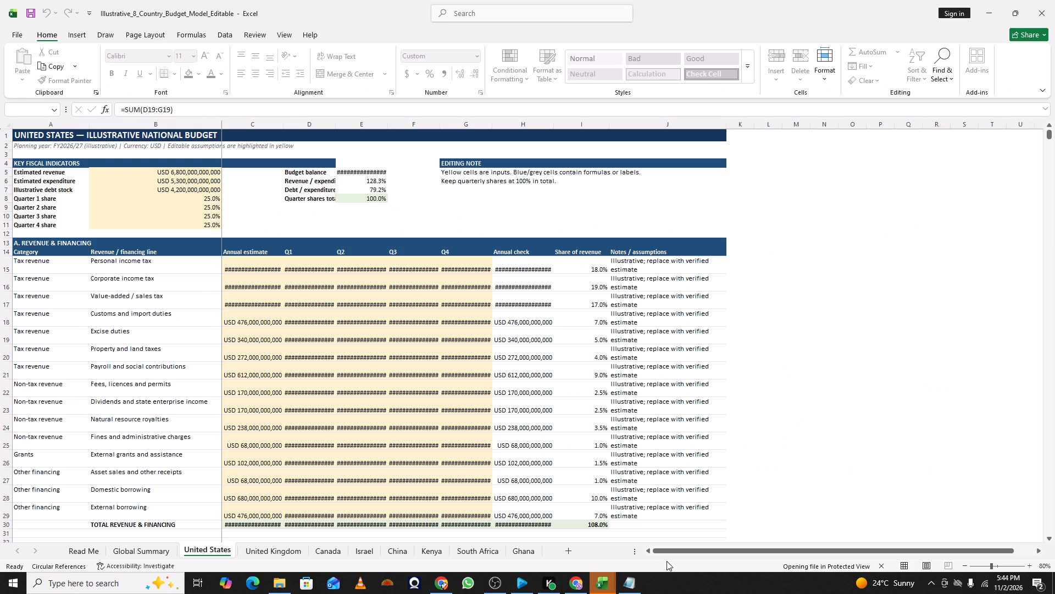
left_click(608, 577)
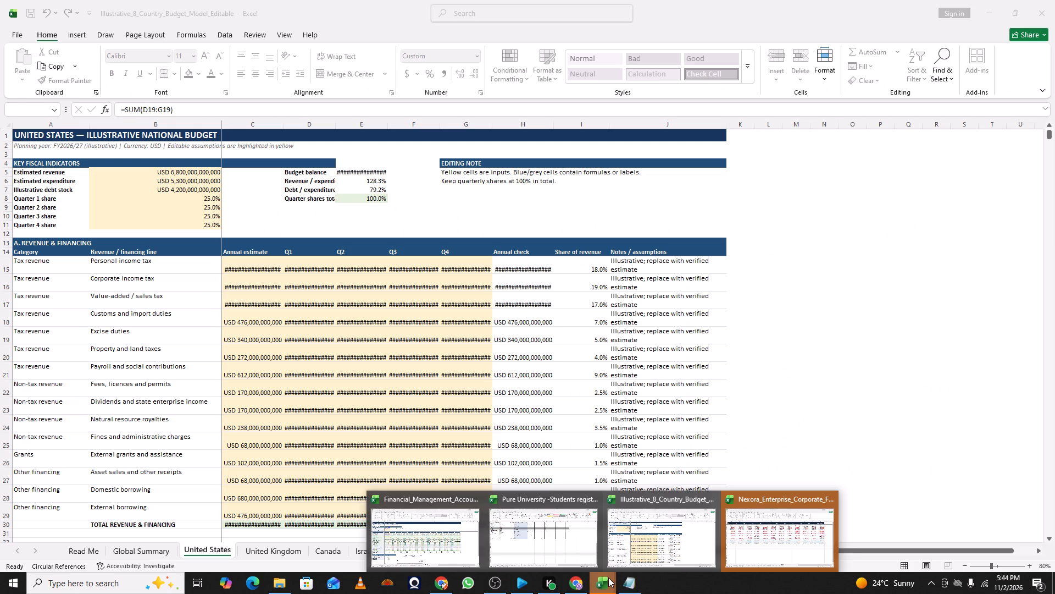
left_click(858, 542)
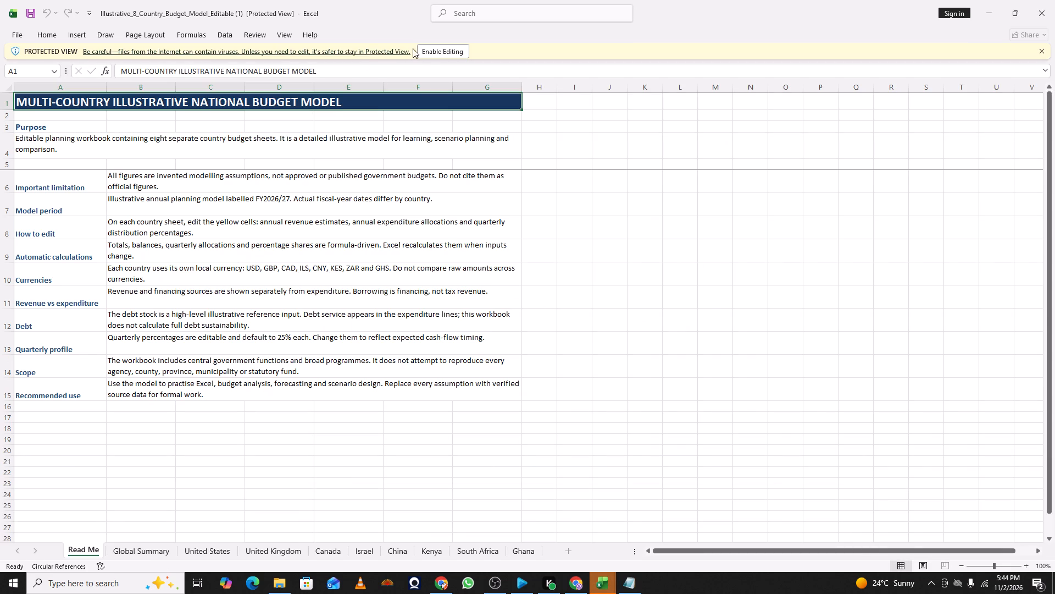
left_click(435, 47)
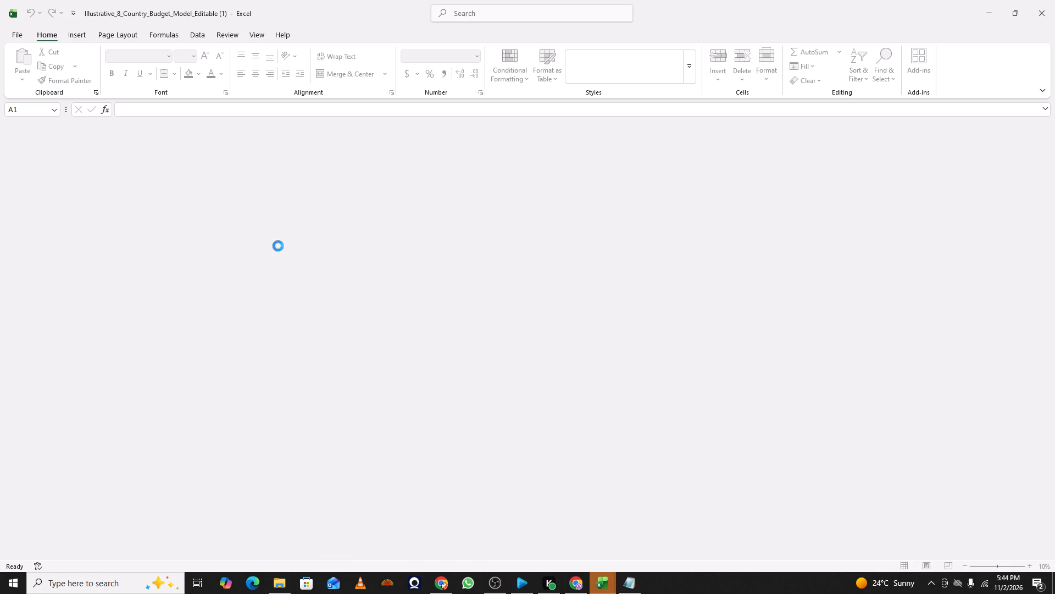
In File Explorer, copy the Illustrative 8 Country Budget and Nexora workbooks from Downloads into the Dennis folder on the Desktop.
left_click(283, 582)
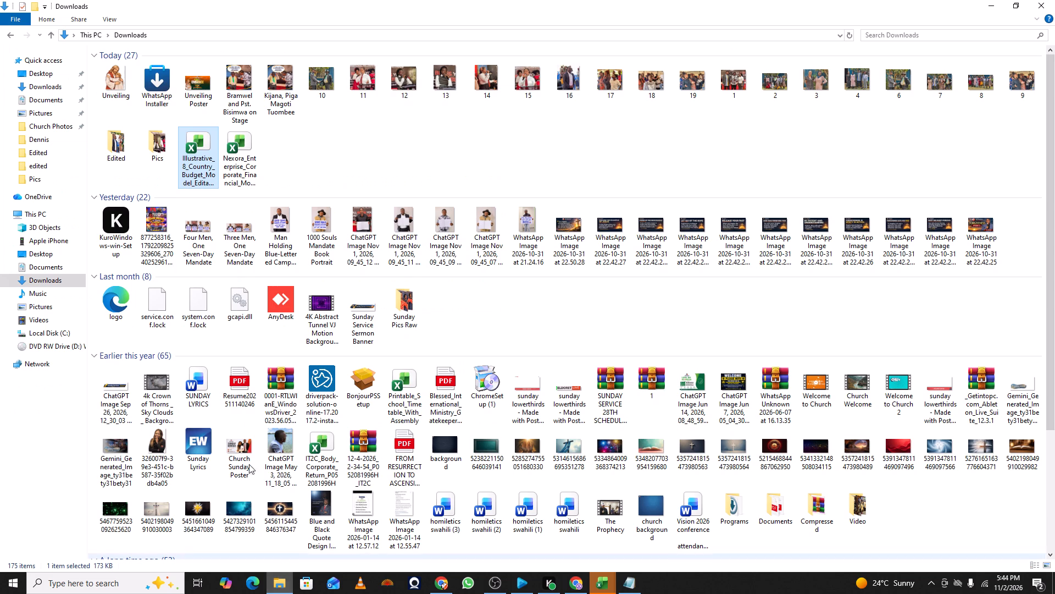
left_click(227, 152)
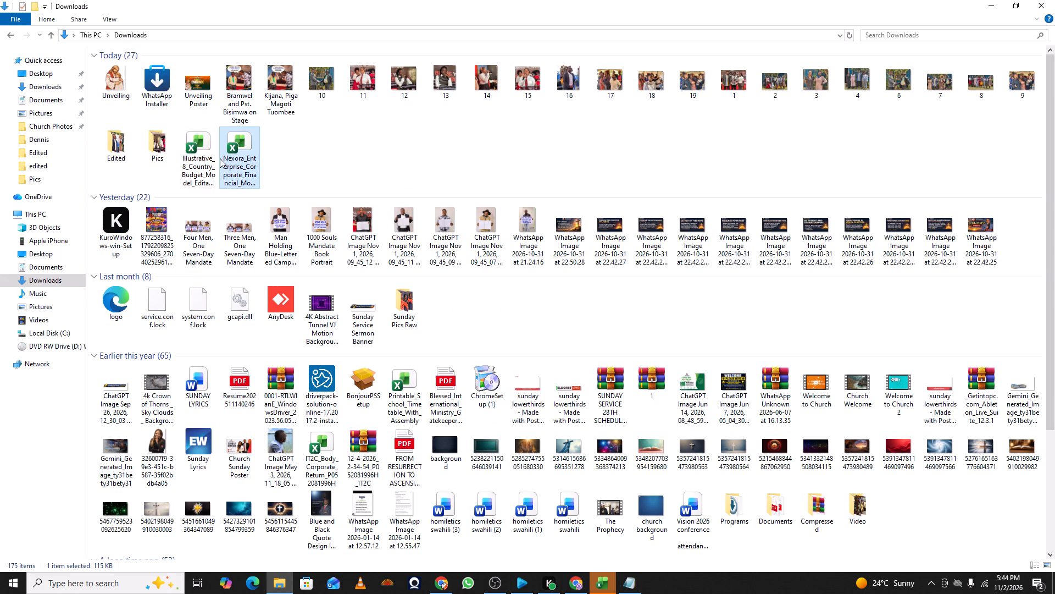
left_click(212, 161, "ctrl")
right_click(224, 158, "ctrl")
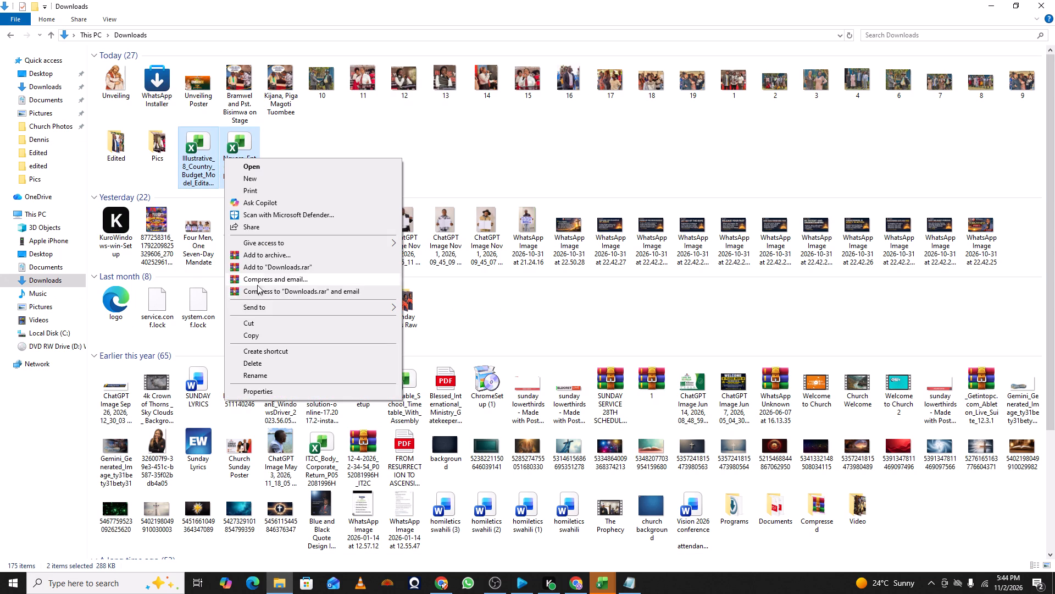
left_click(262, 335)
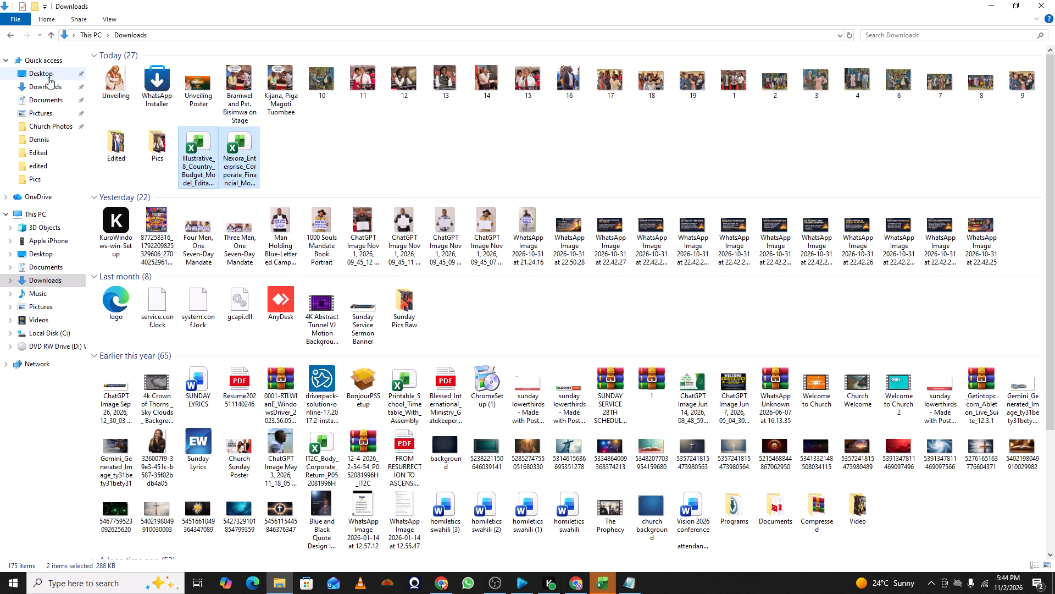
left_click(48, 77)
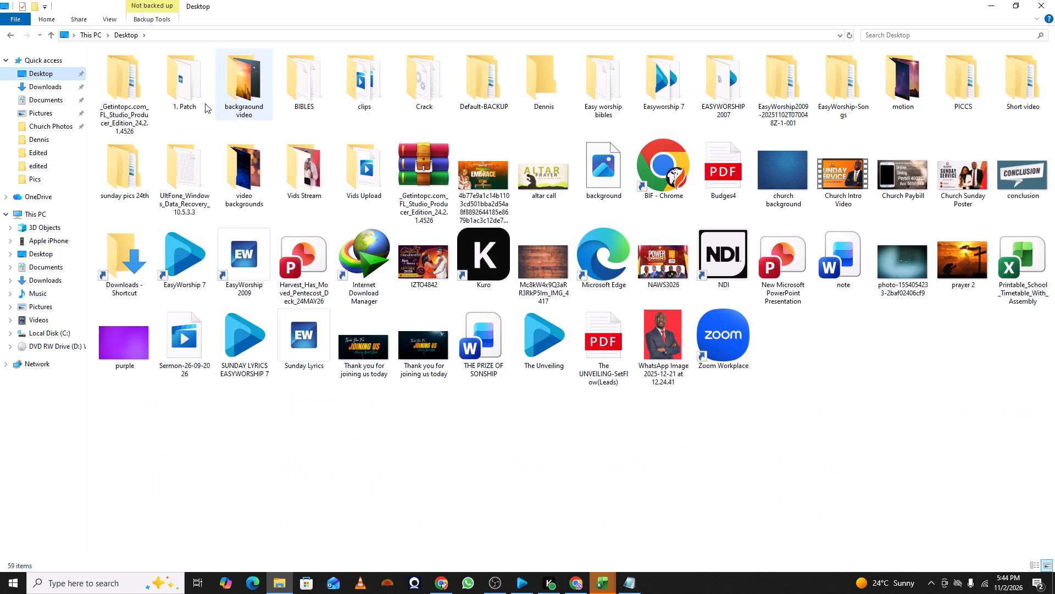
double_click(533, 101)
key("ctrl+v")
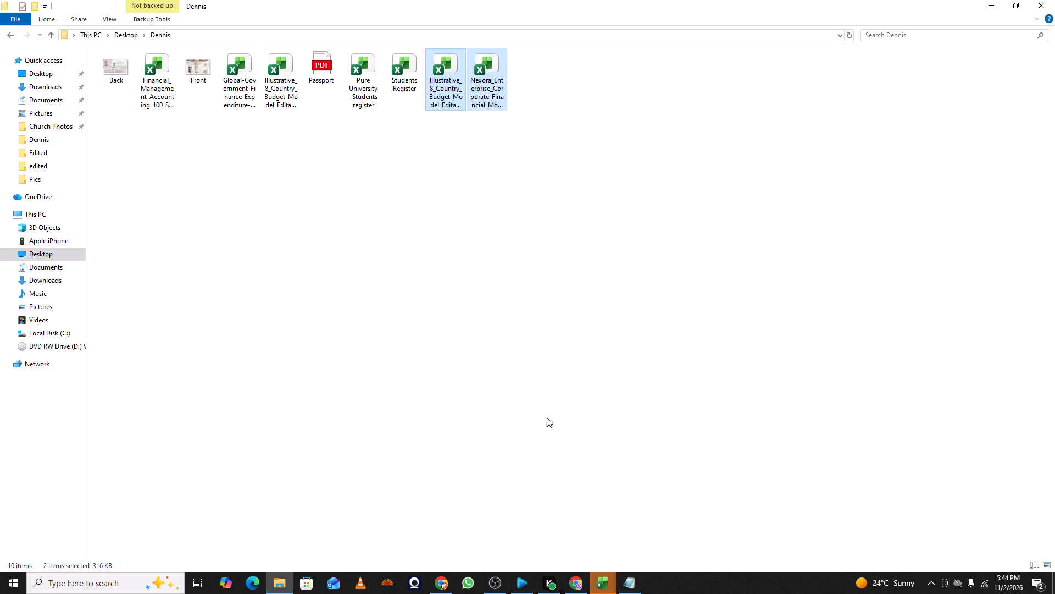
Switch to the Illustrative_8_Country_Budget_Model_Editable (1) workbook in Excel and open its Global Summary sheet.
left_click(609, 588)
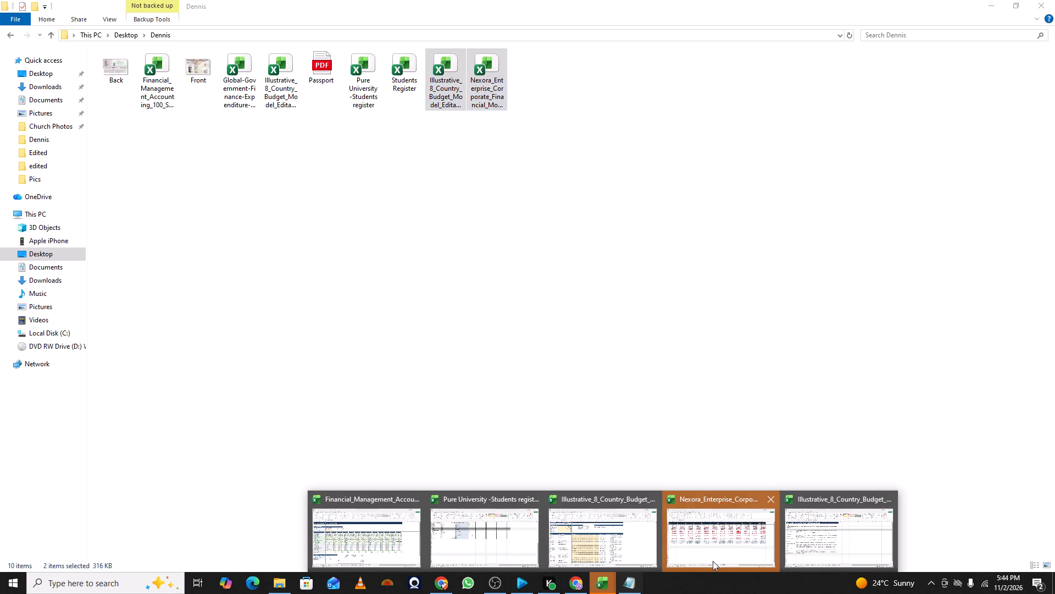
left_click(814, 549)
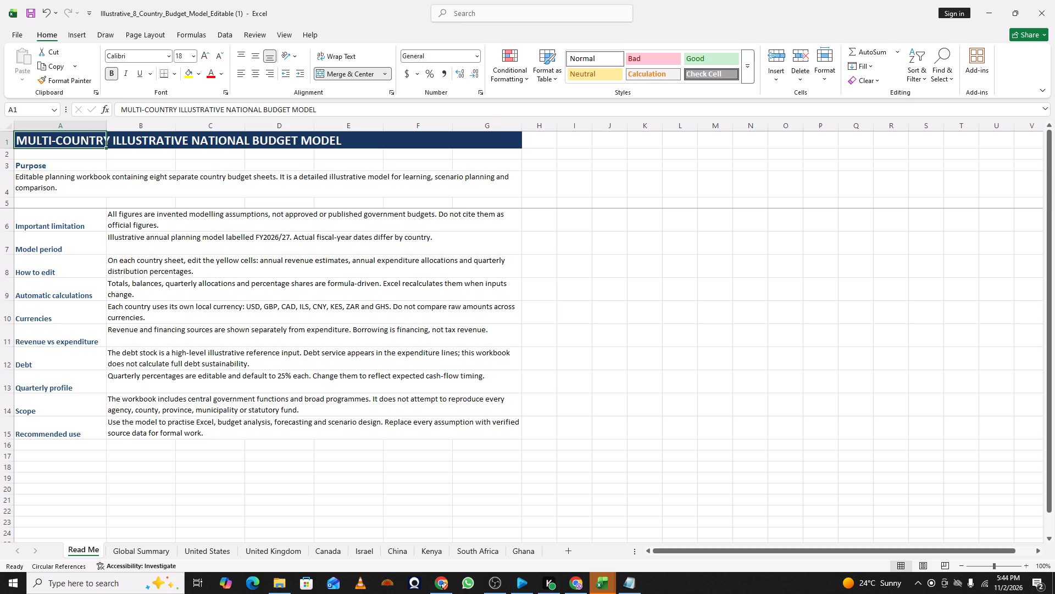
left_click(149, 552)
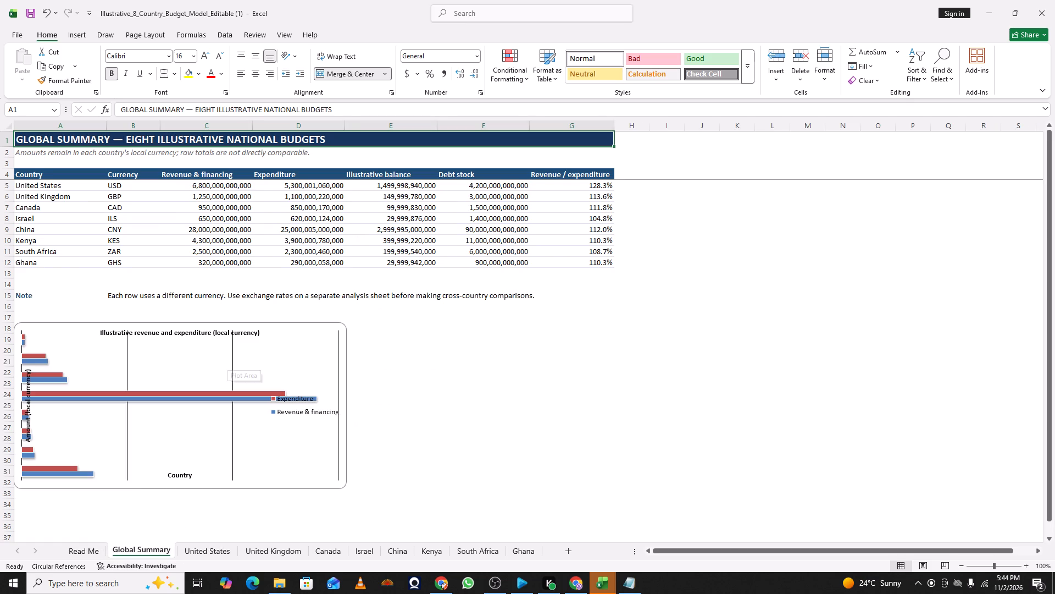
Sort the eight country rows of the Global Summary table by Revenue & financing, largest to smallest.
left_click(38, 189)
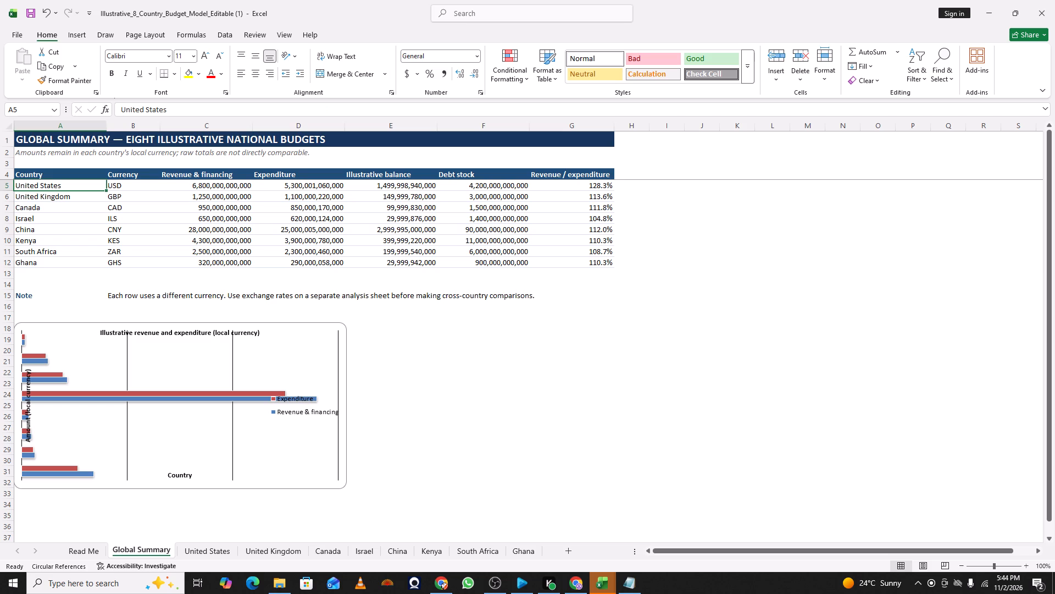
key("shift+Right")
key("shift+Right")
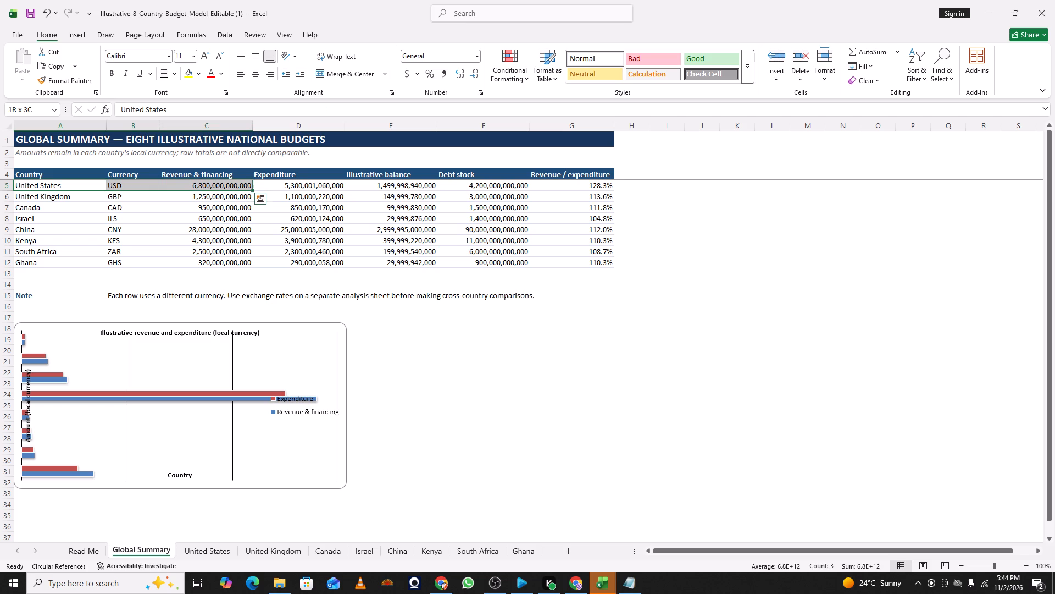
key("shift+Right")
key("shift+Right")
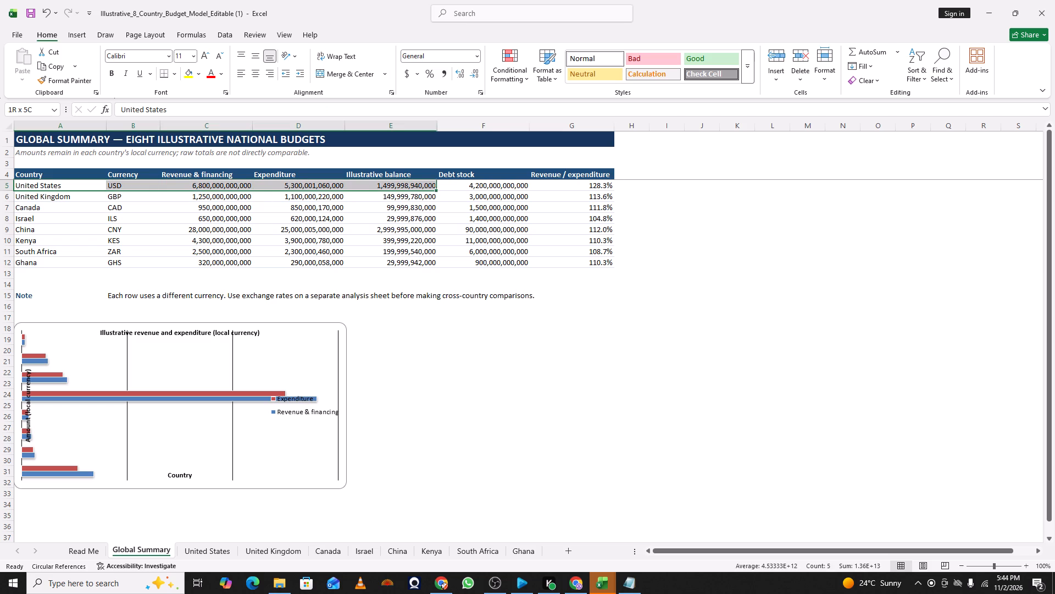
key("shift+Right")
key("shift+Right")
key("shift+Down")
key("shift+Down")
key("shift+Down")
key("shift+Down")
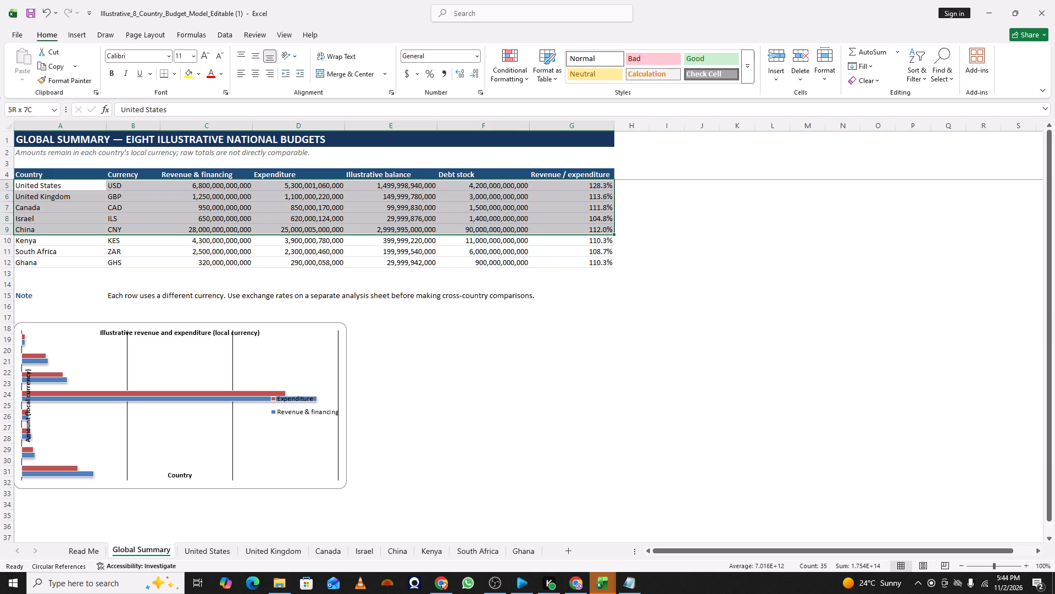
key("shift+Down")
key("shift+Down")
key("shift+Down")
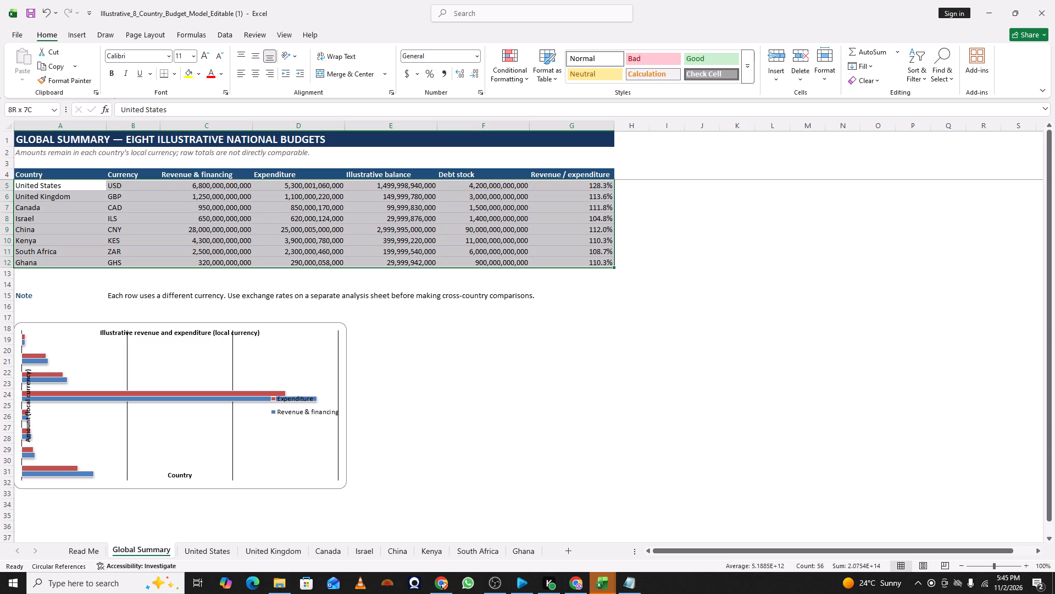
left_click(244, 35)
left_click(230, 36)
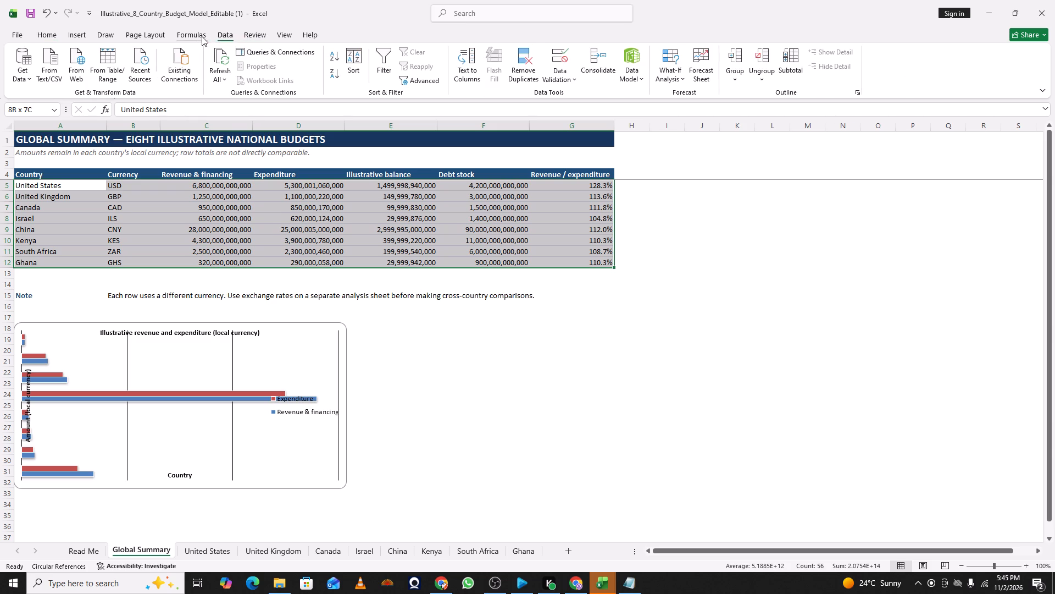
left_click(349, 59)
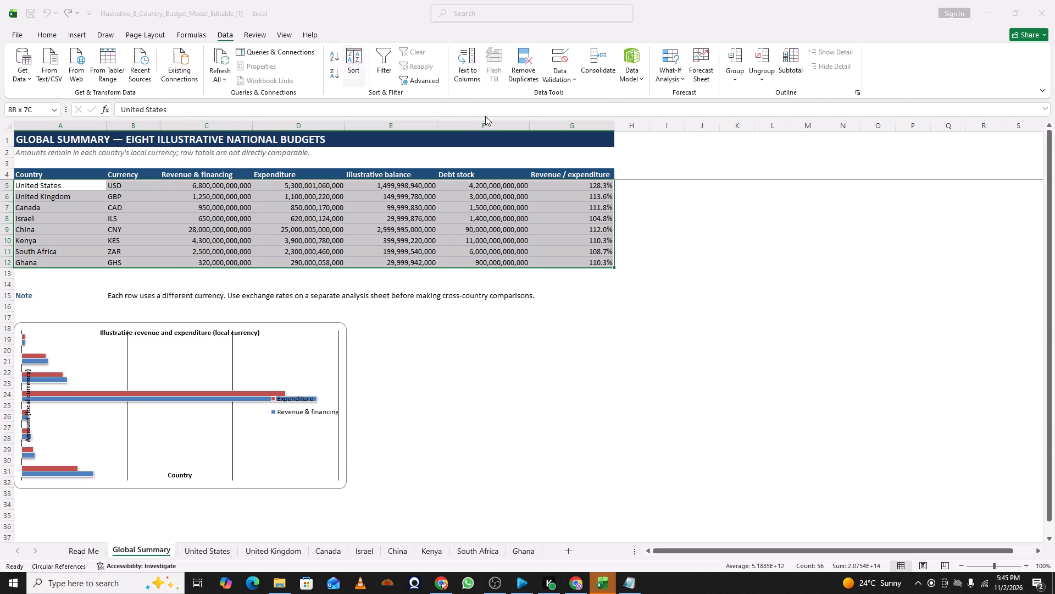
left_click(265, 302)
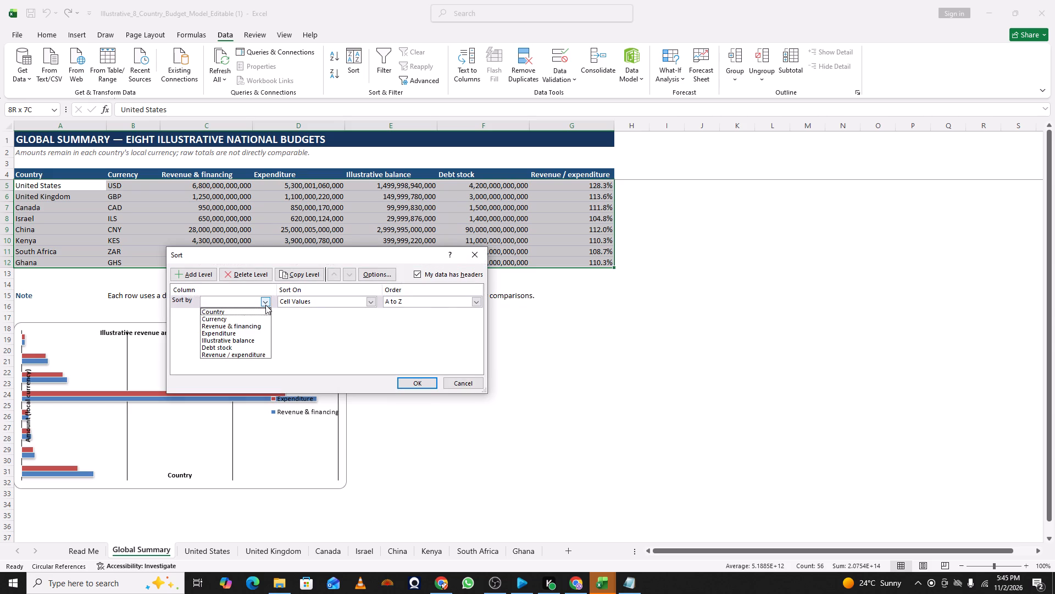
left_click(241, 328)
left_click(477, 302)
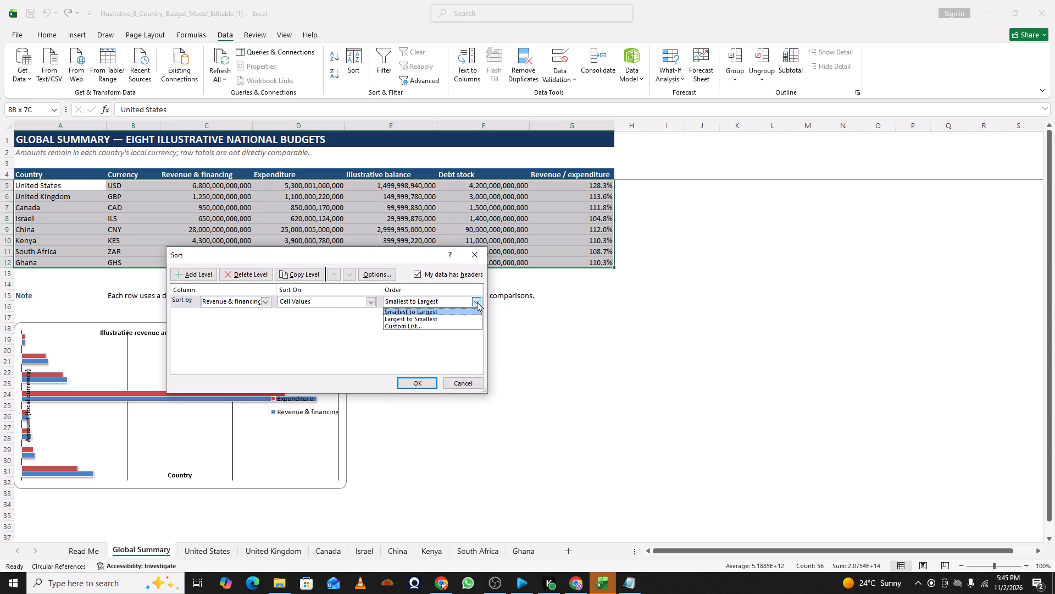
left_click(424, 317)
left_click(414, 383)
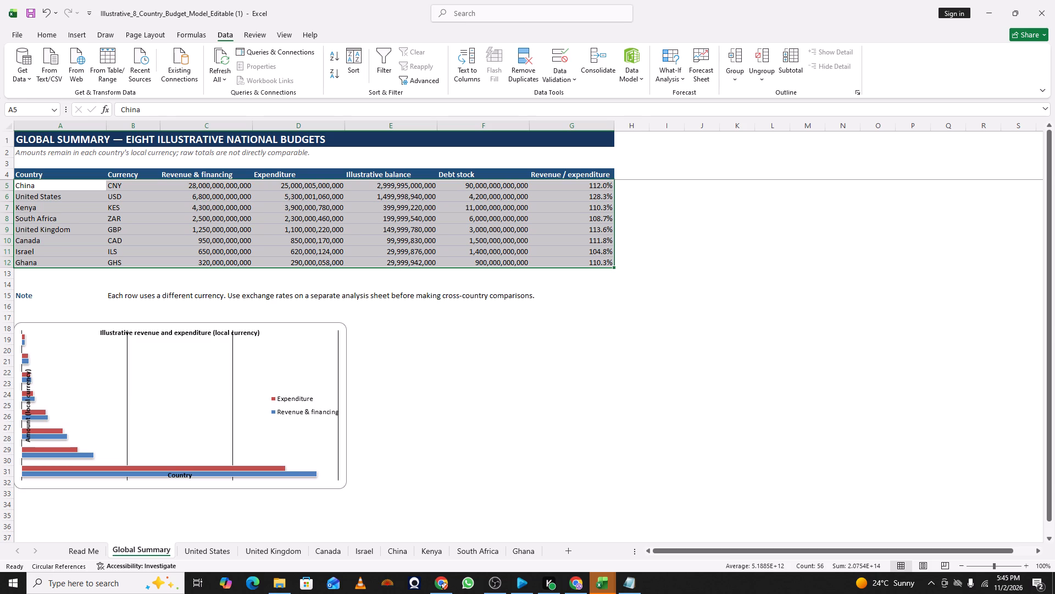
Save the 8-country budget workbook.
key("ctrl+s")
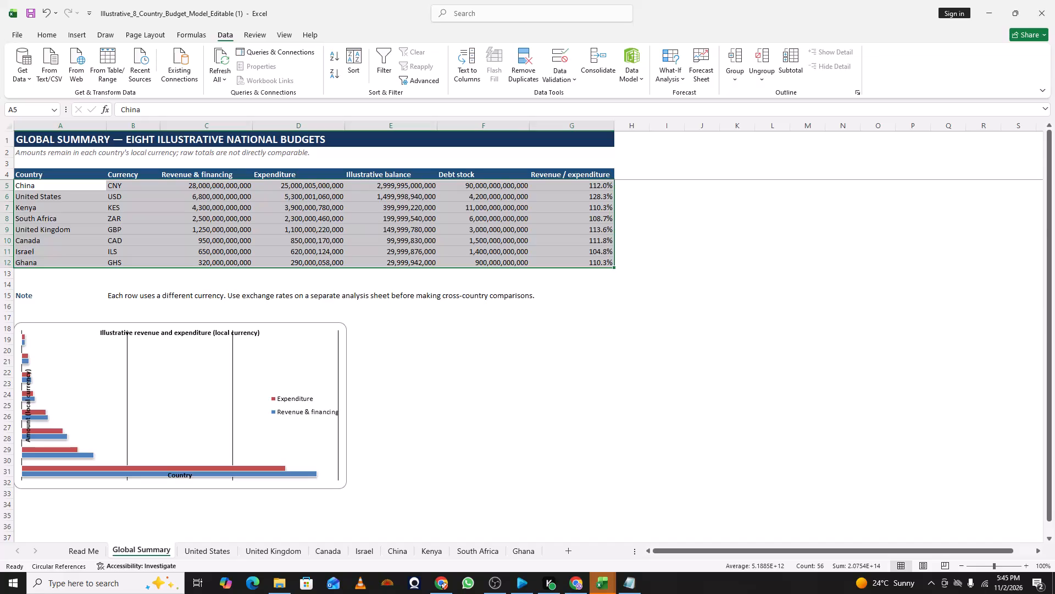
Examine the United States budget sheet, including the annual estimate formula for customs and import duties.
scroll(371, 324, "down", 4)
scroll(373, 330, "up", 5)
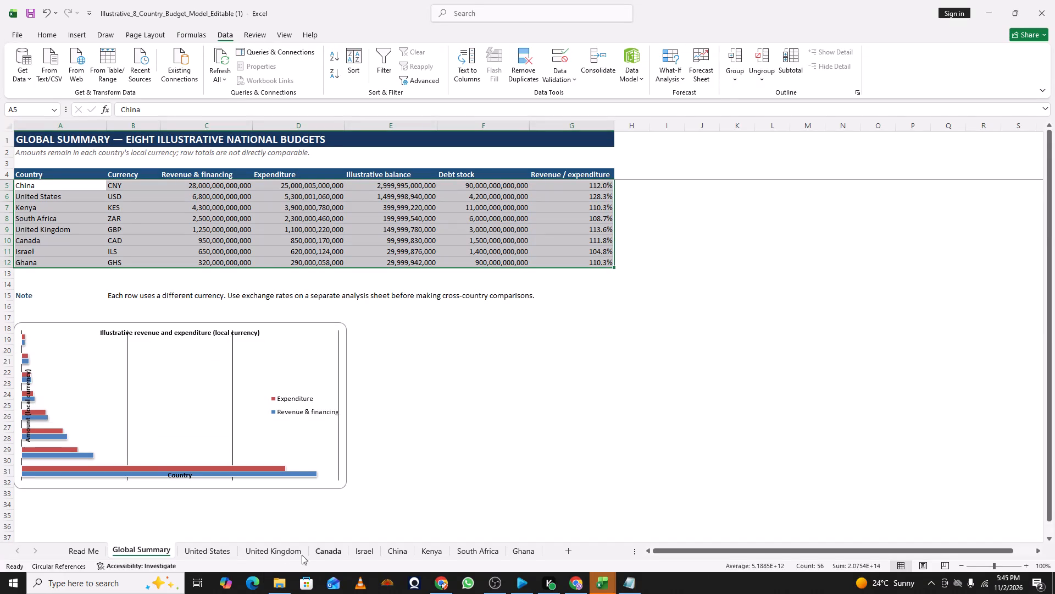
left_click(225, 554)
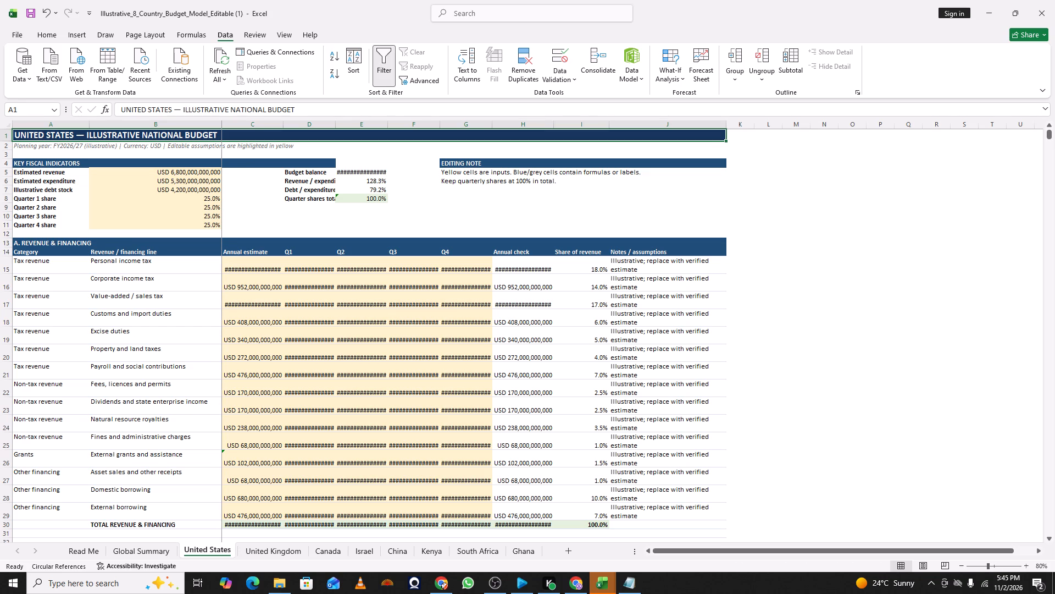
left_click(261, 325)
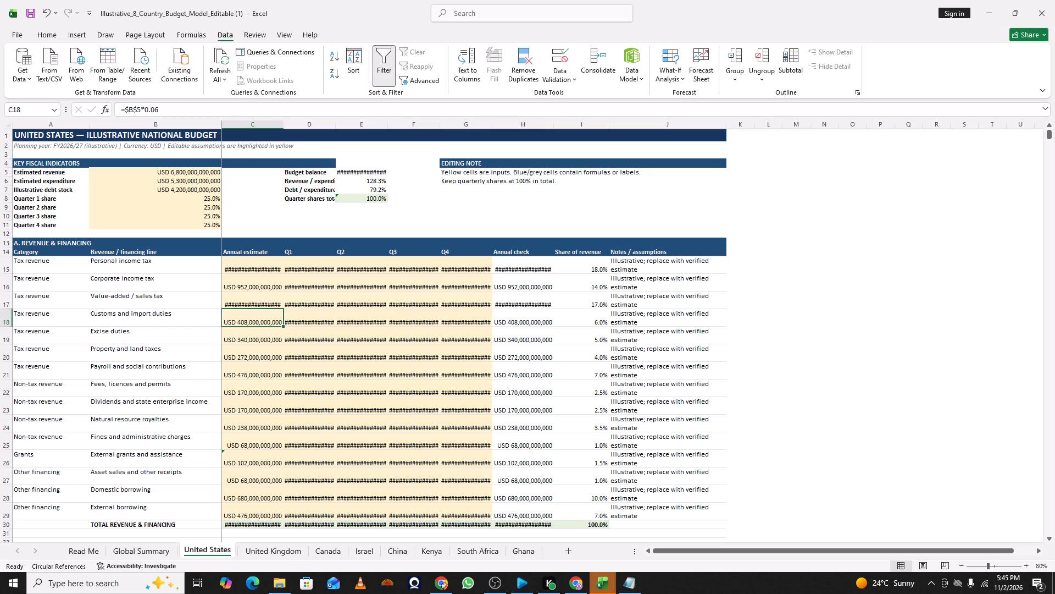
scroll(261, 325, "down", 9)
scroll(282, 359, "down", 14)
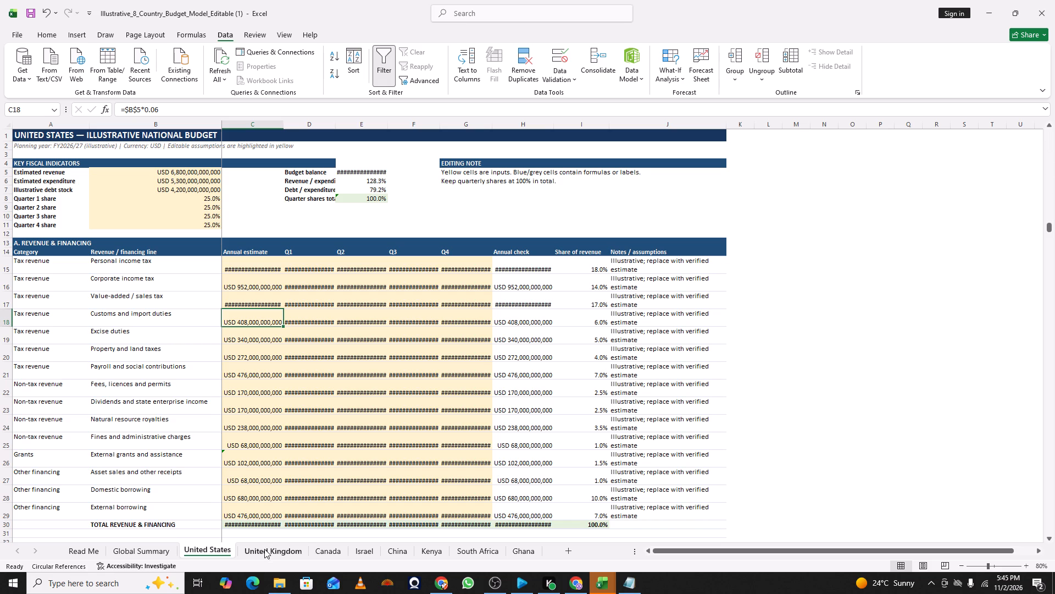
Examine the United Kingdom sheet's revenue table, estimated revenue and estimated expenditure, and view the Kenya sheet.
left_click(264, 549)
scroll(412, 436, "down", 4)
scroll(412, 436, "up", 1)
scroll(412, 436, "down", 10)
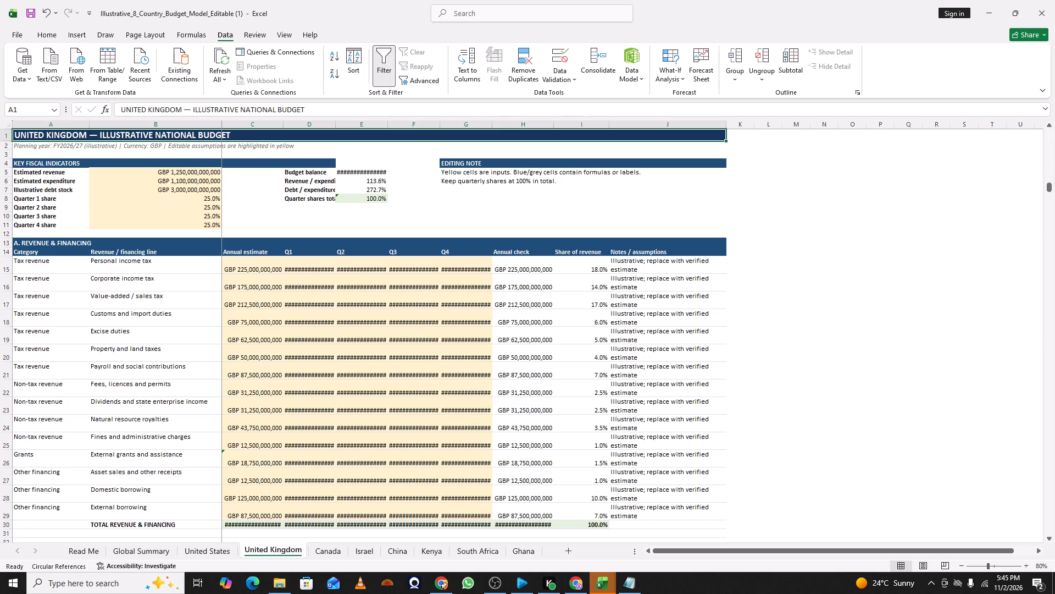
left_click_drag(727, 550, 872, 551)
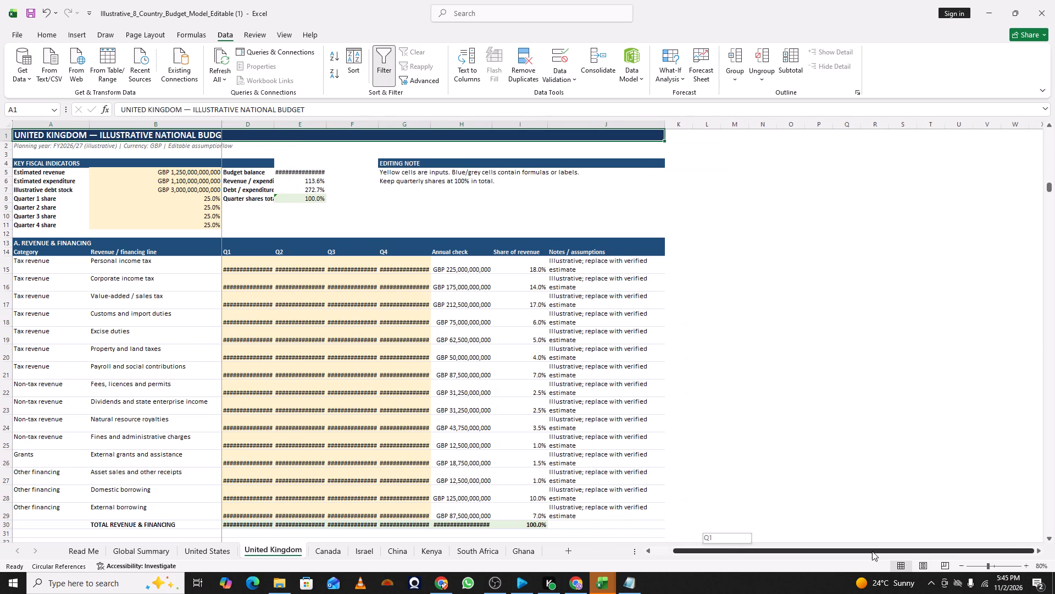
left_click_drag(872, 551, 627, 538)
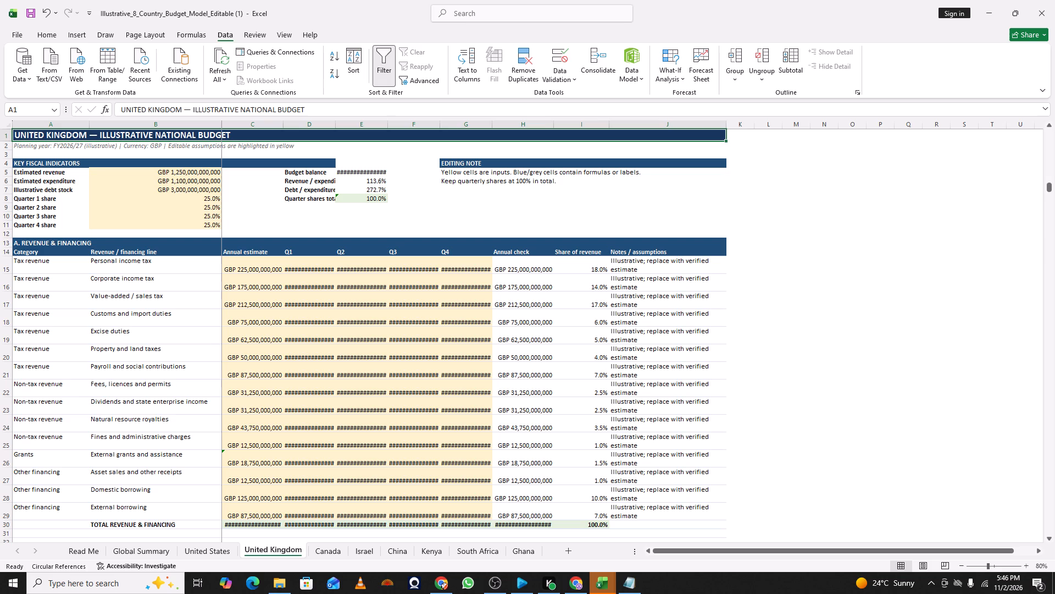
left_click(113, 173)
left_click(118, 181)
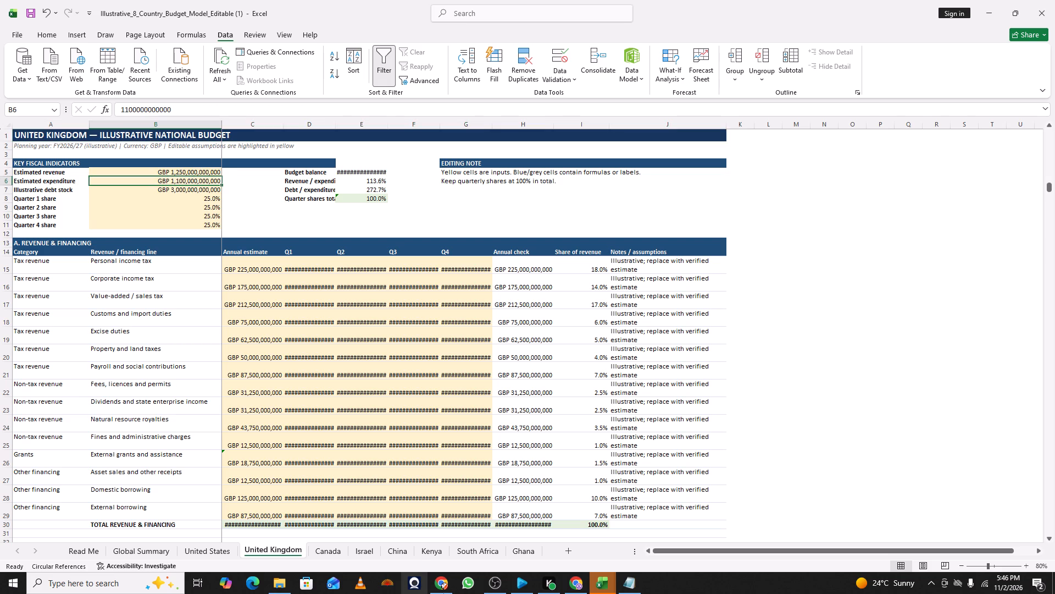
left_click(403, 554)
left_click(420, 555)
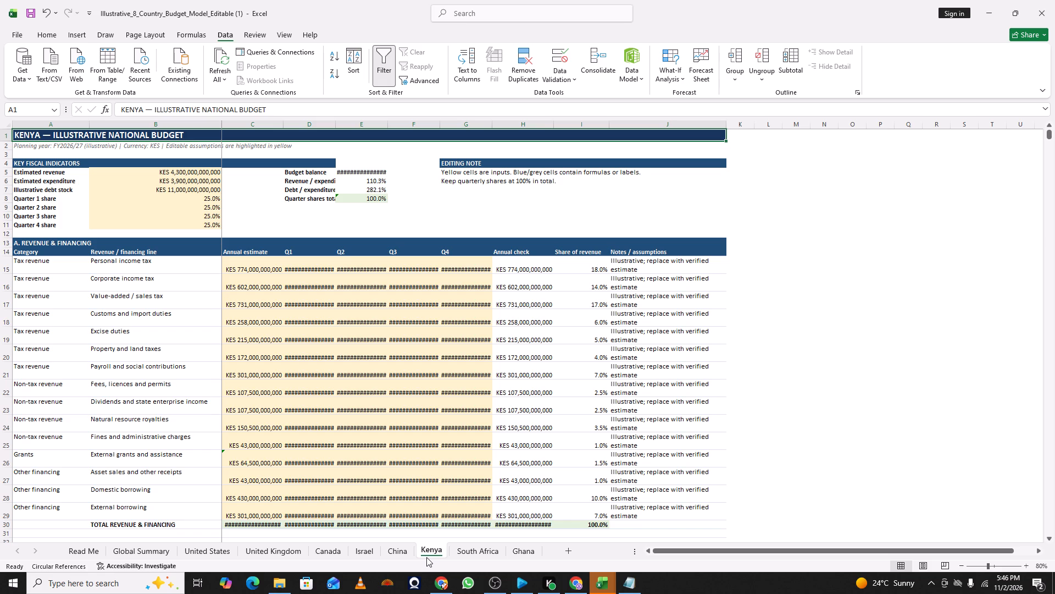
Switch to the Nexora 2027 financial model and inspect the June and July formulas in rows 9 and 12 of Cash Flow.
left_click(611, 584)
left_click(618, 559)
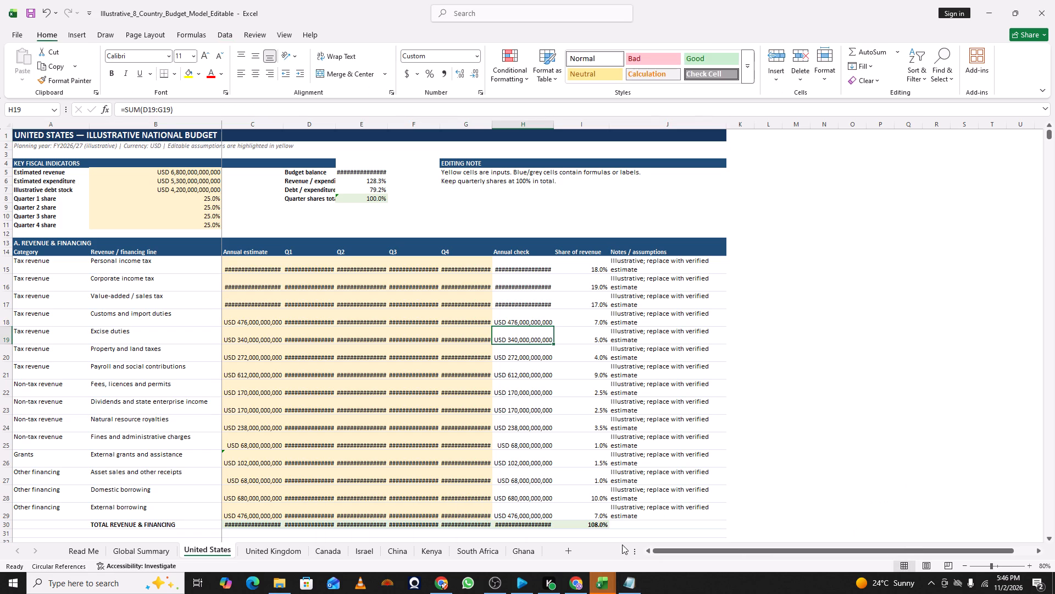
left_click(595, 586)
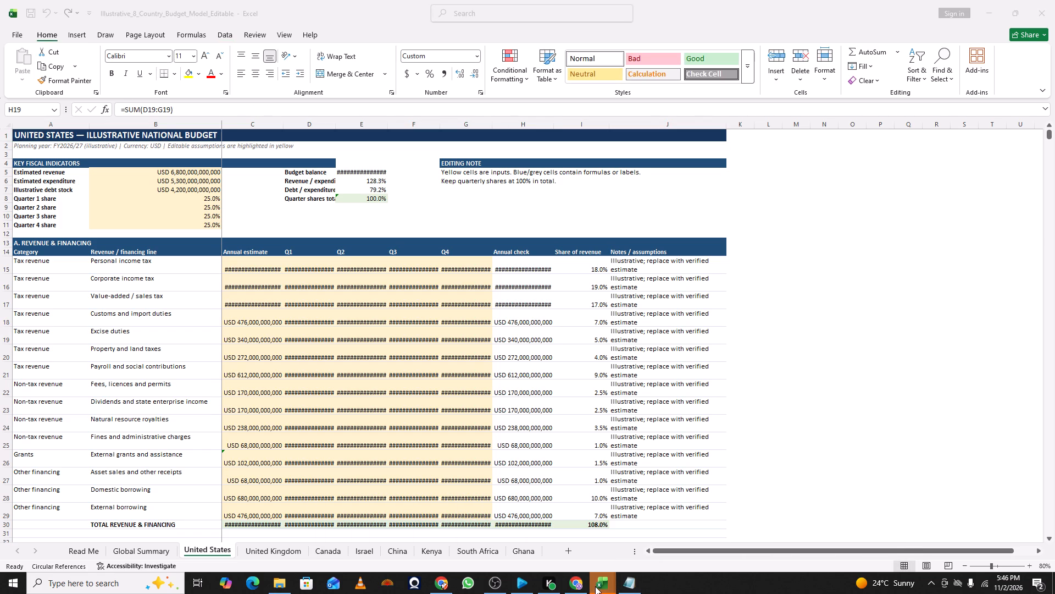
left_click(701, 533)
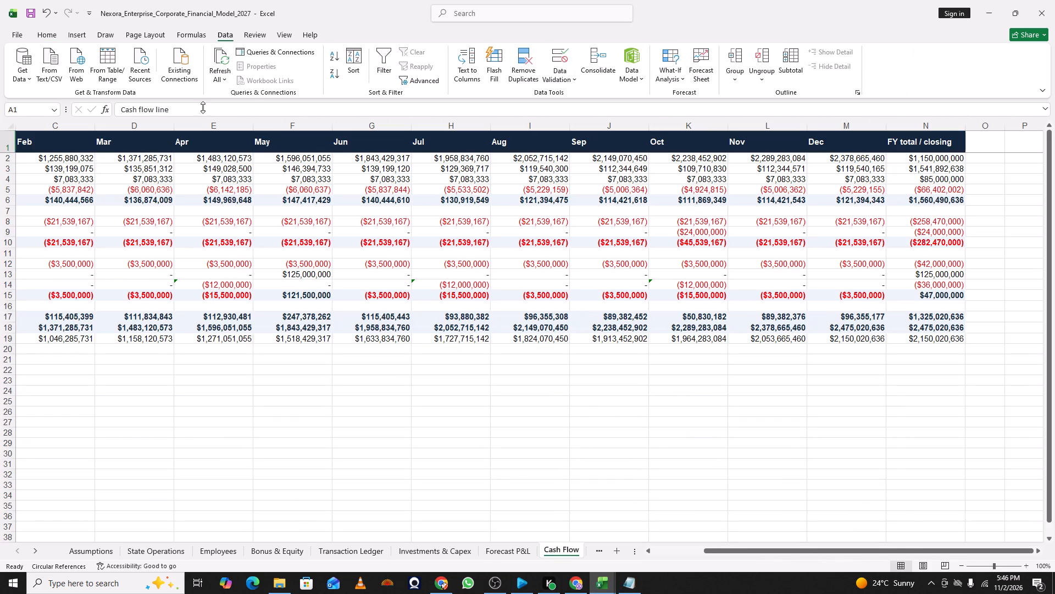
double_click(468, 263)
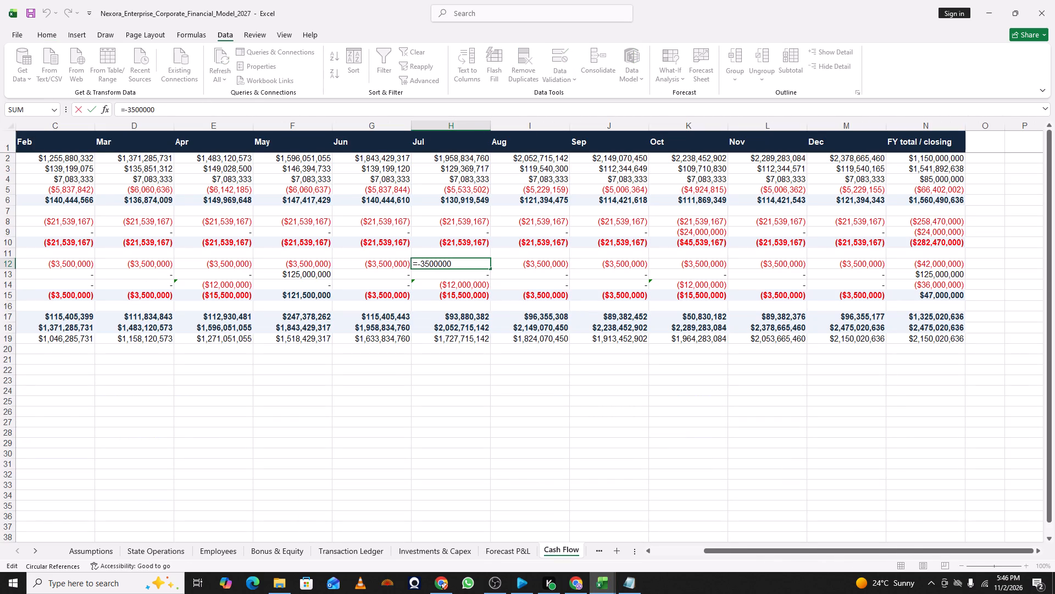
left_click(388, 261)
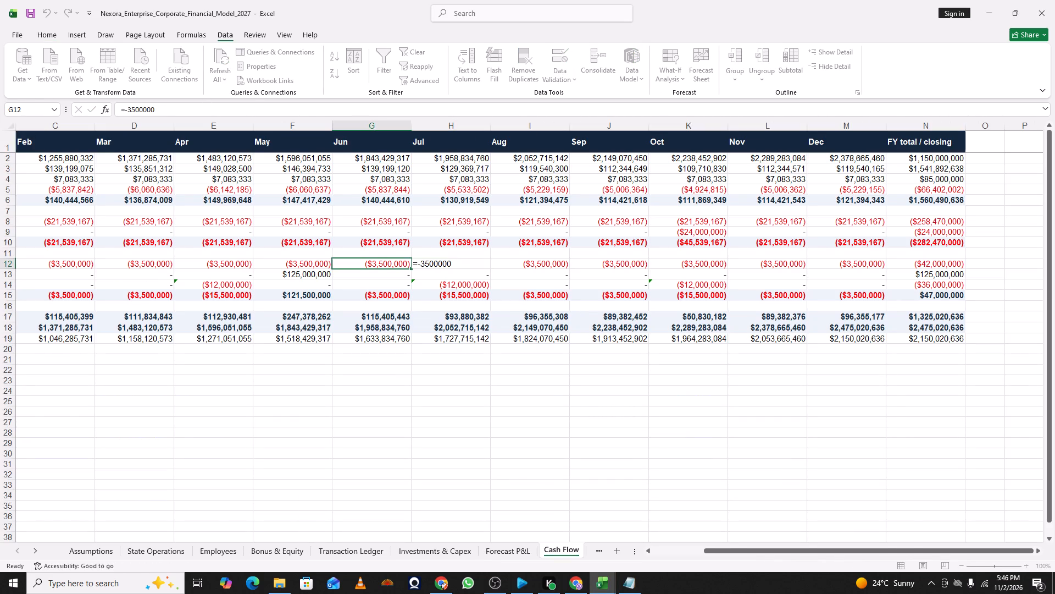
double_click(391, 263)
left_click(471, 227)
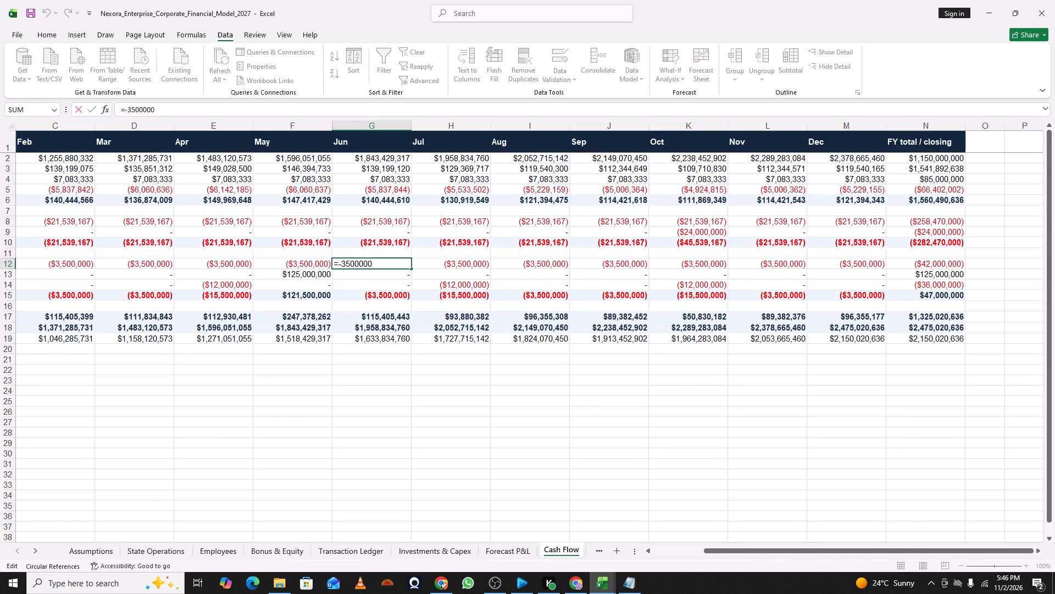
double_click(445, 233)
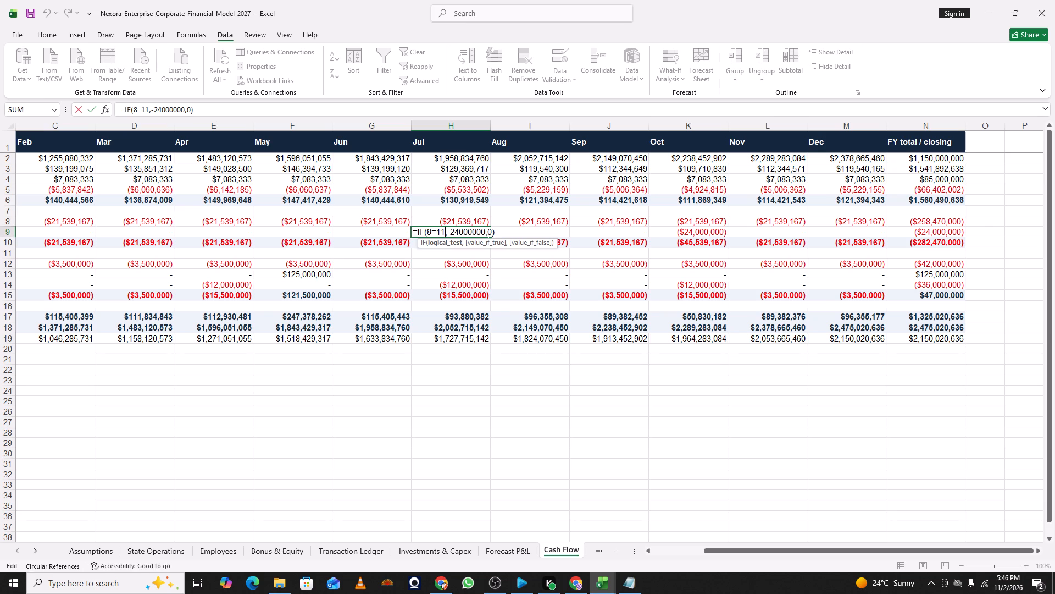
left_click(391, 237)
left_click(394, 233)
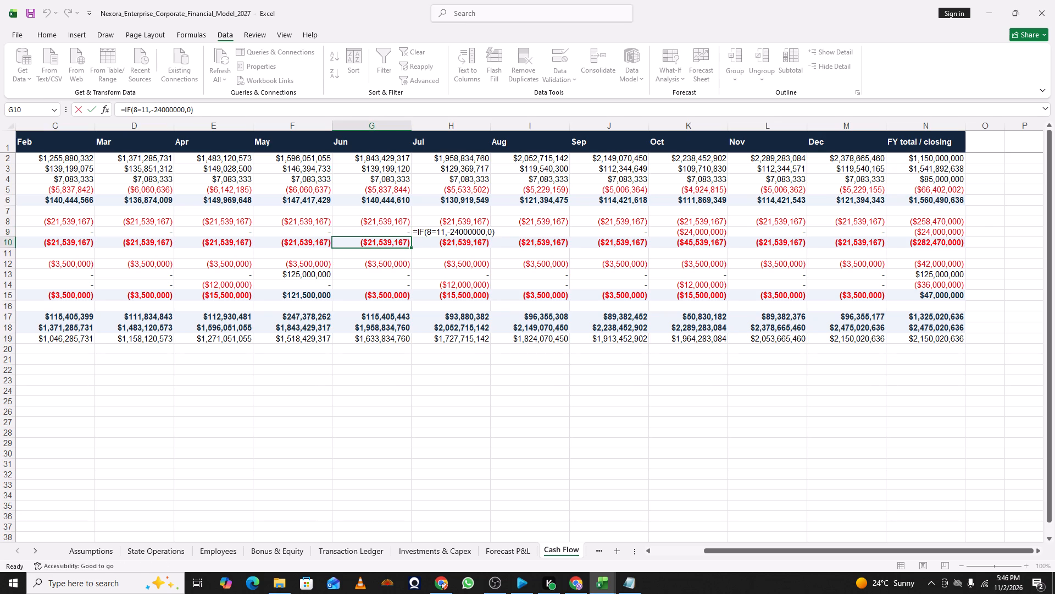
double_click(395, 231)
left_click(308, 229)
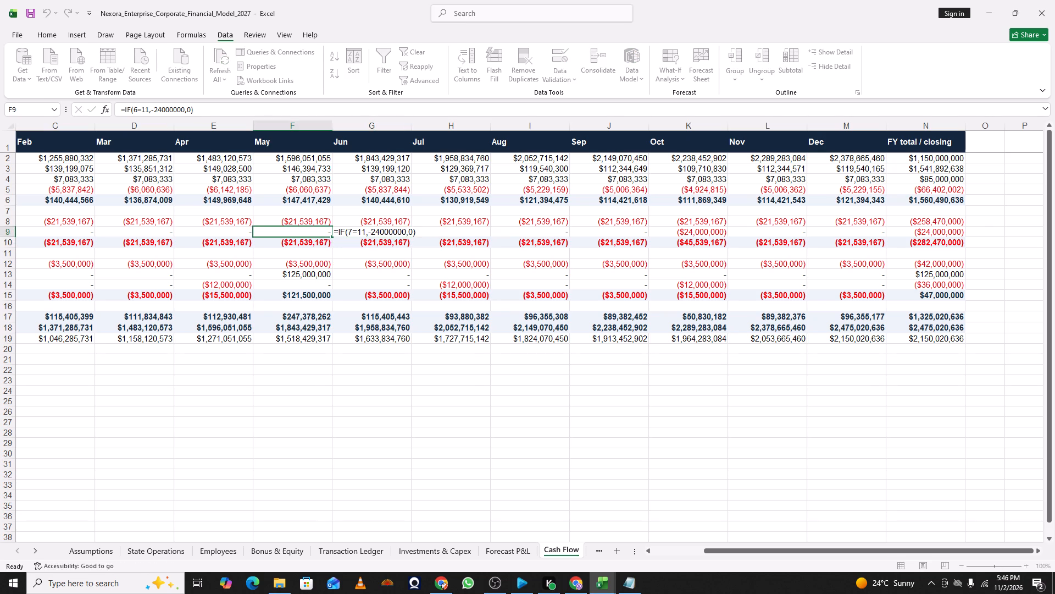
Inspect the April, March and February formulas in row 9 of Cash Flow, and check row 7 from November to FY total.
double_click(232, 233)
left_click(137, 235)
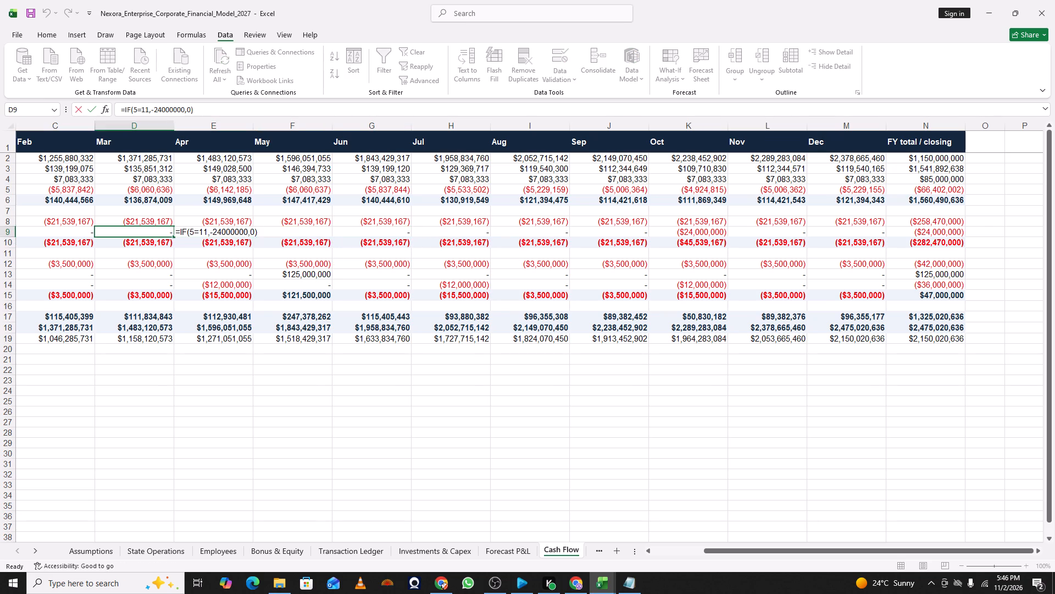
double_click(77, 231)
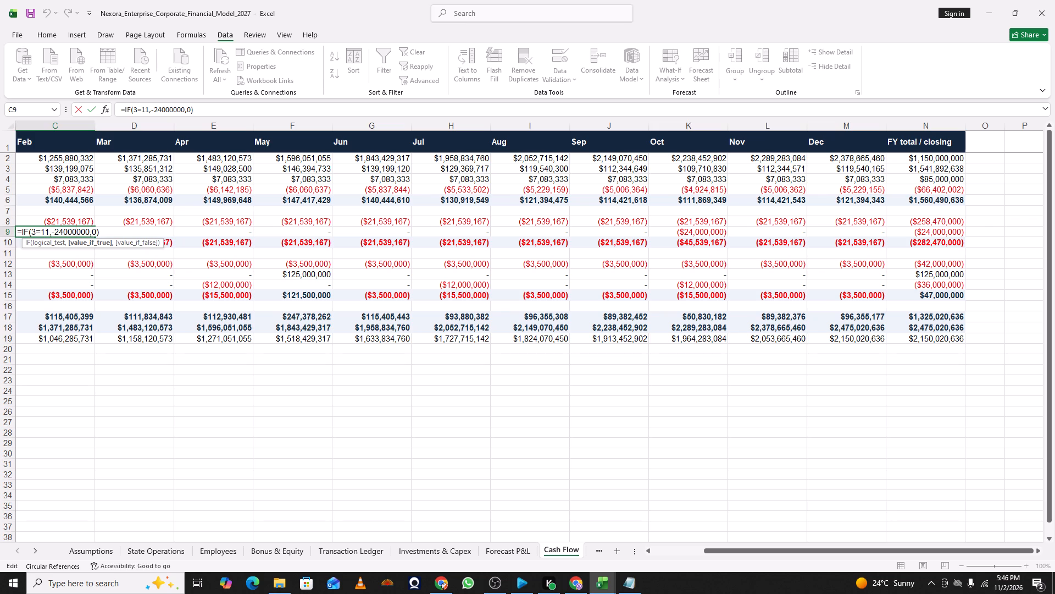
double_click(749, 209)
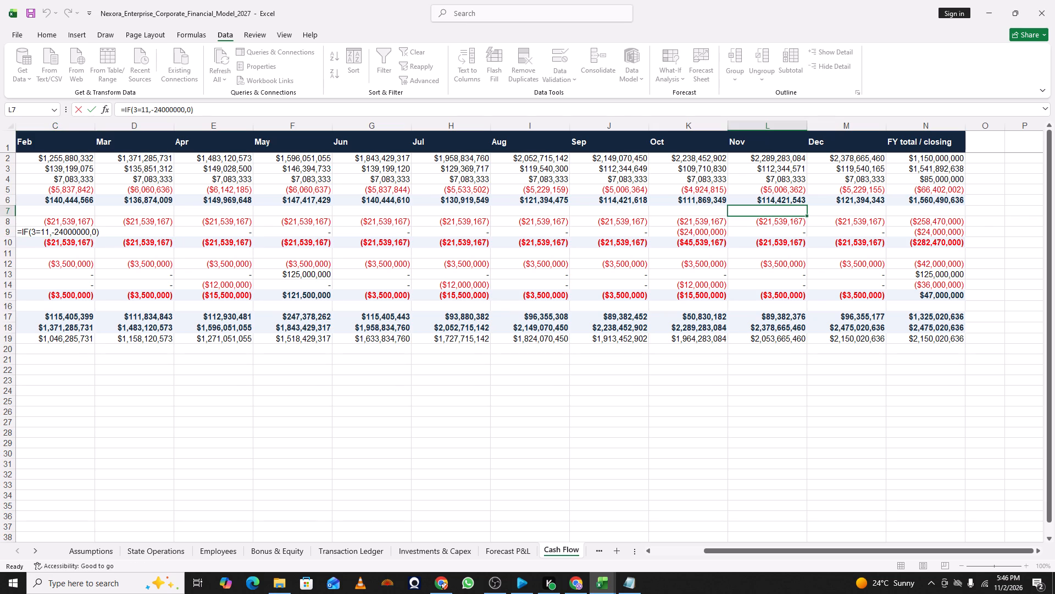
double_click(842, 209)
double_click(912, 211)
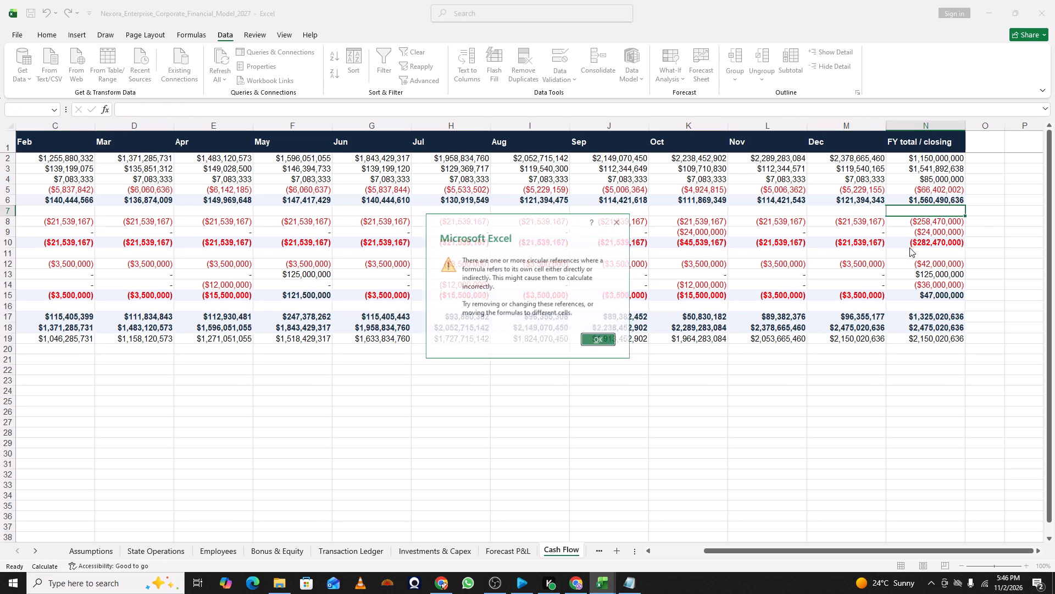
left_click(613, 335)
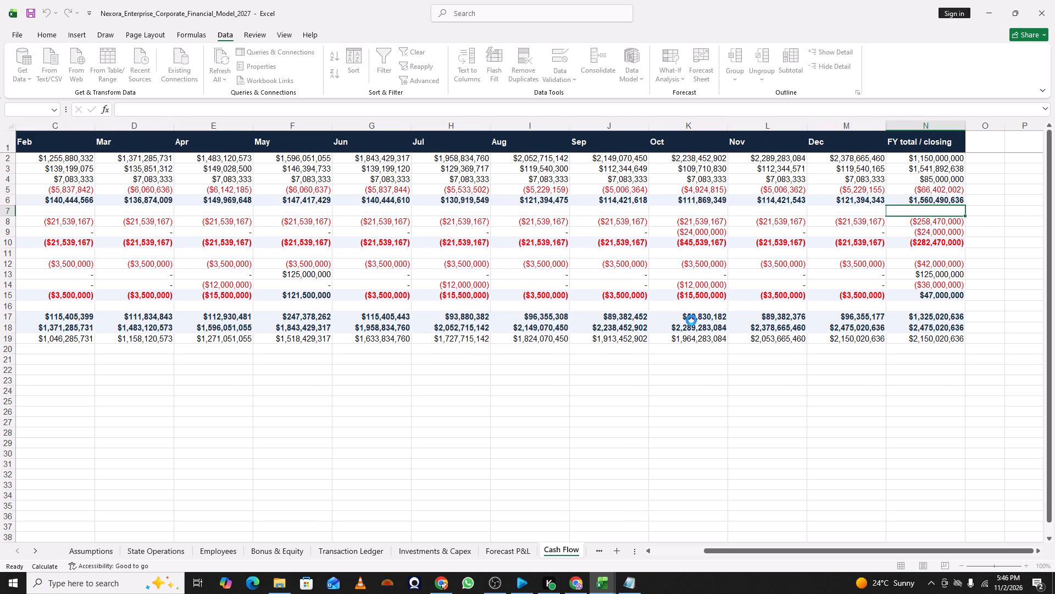
Inspect the October, November and December SUM formulas in row 17 of Cash Flow.
double_click(694, 317)
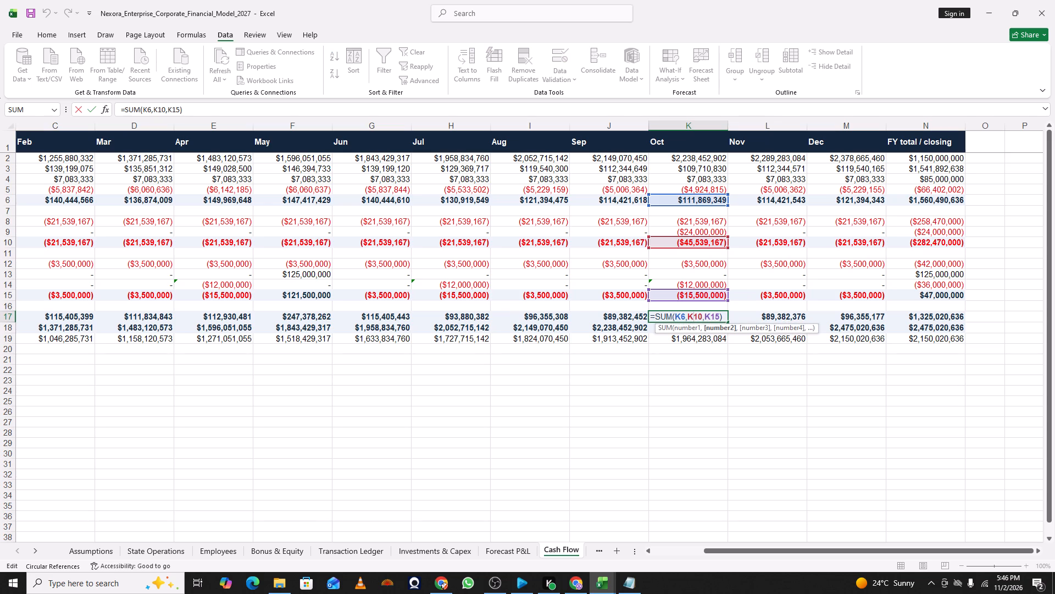
double_click(770, 317)
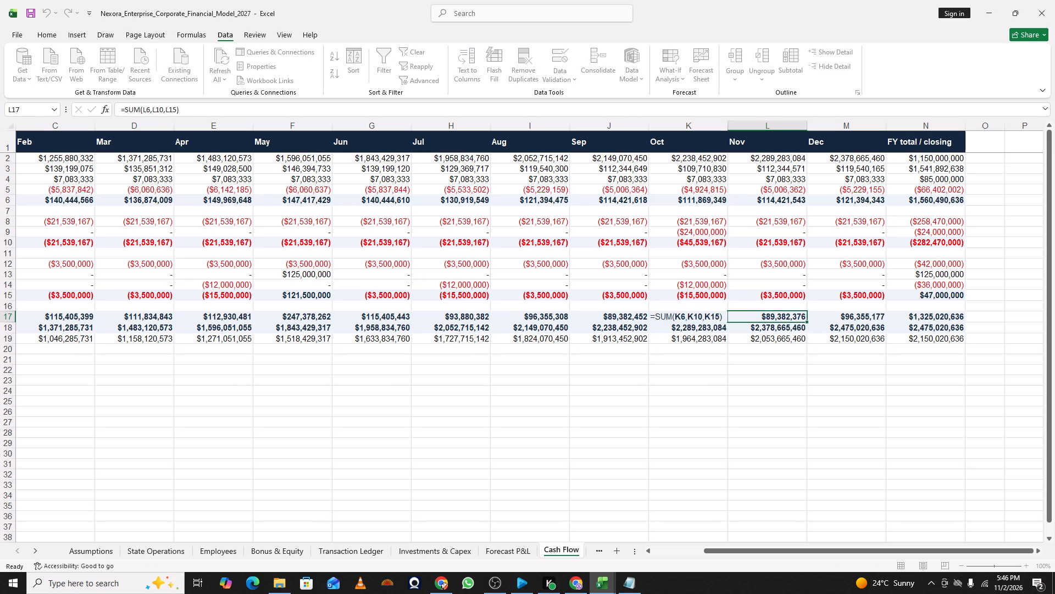
left_click(770, 317)
left_click(770, 317)
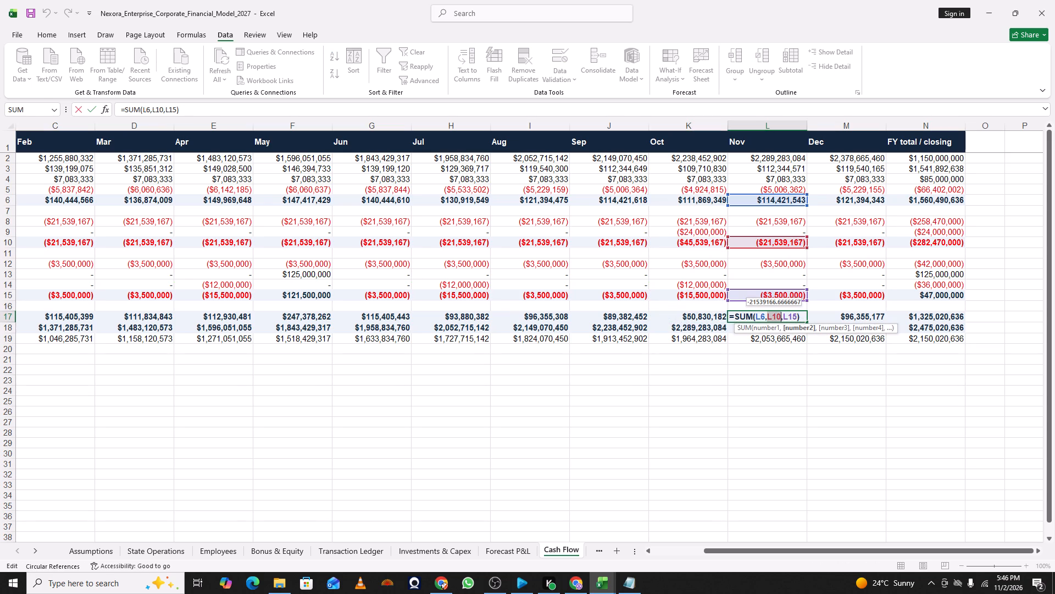
key("Return")
key("Return")
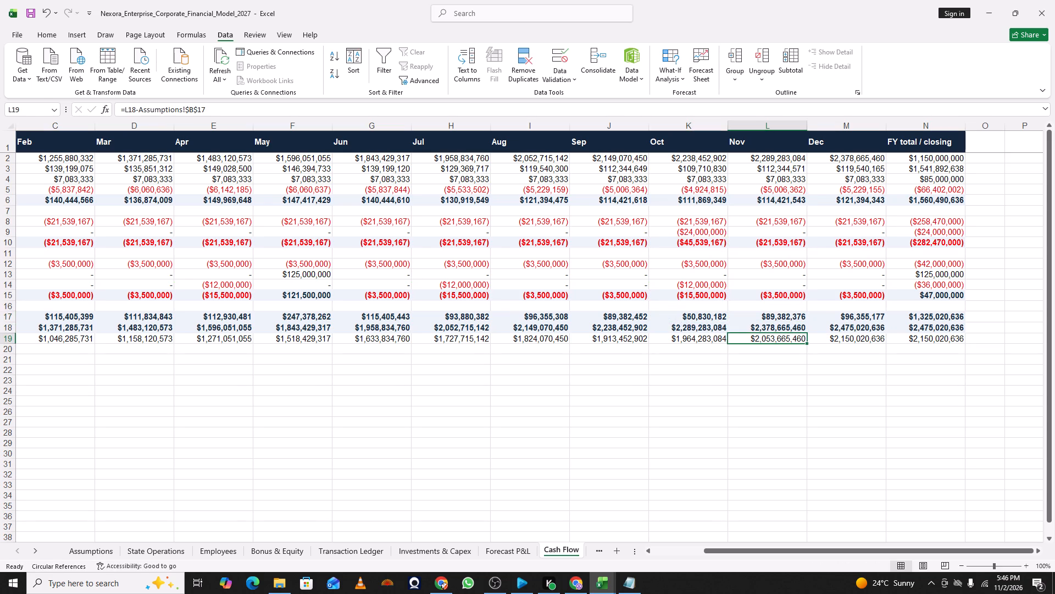
double_click(851, 320)
double_click(851, 315)
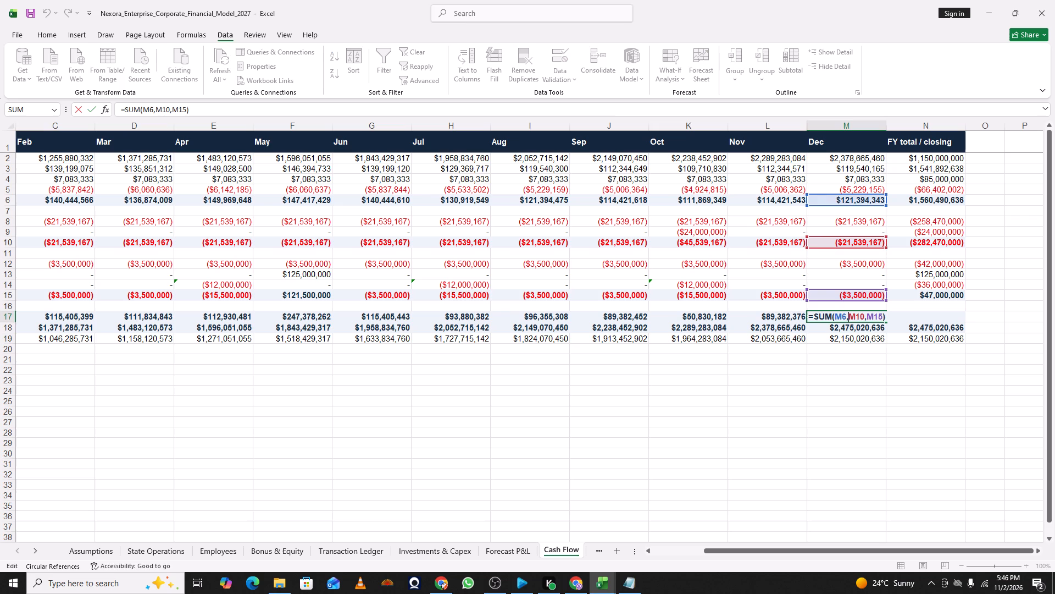
key("Return")
Inspect the FY total / closing column formulas in rows 18, 8, 9 and 10 of Cash Flow.
double_click(929, 325)
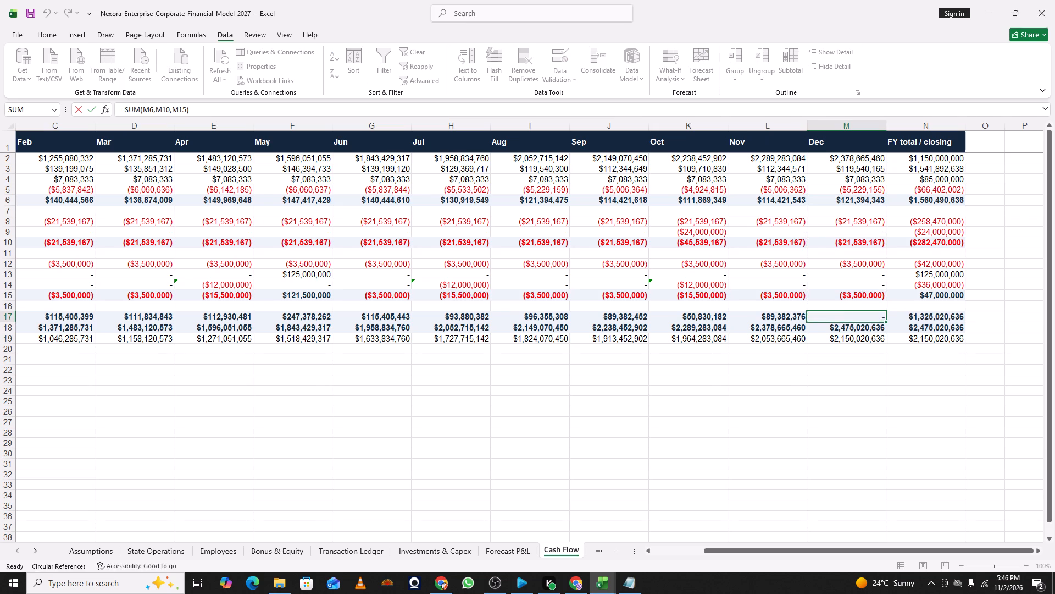
double_click(908, 329)
key("Return")
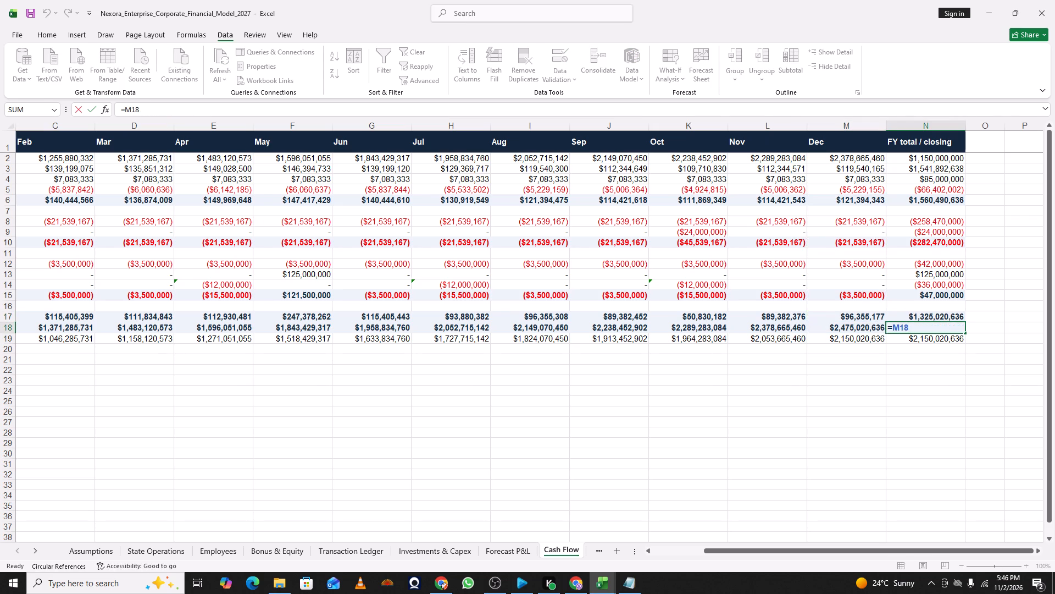
key("Return")
double_click(921, 237)
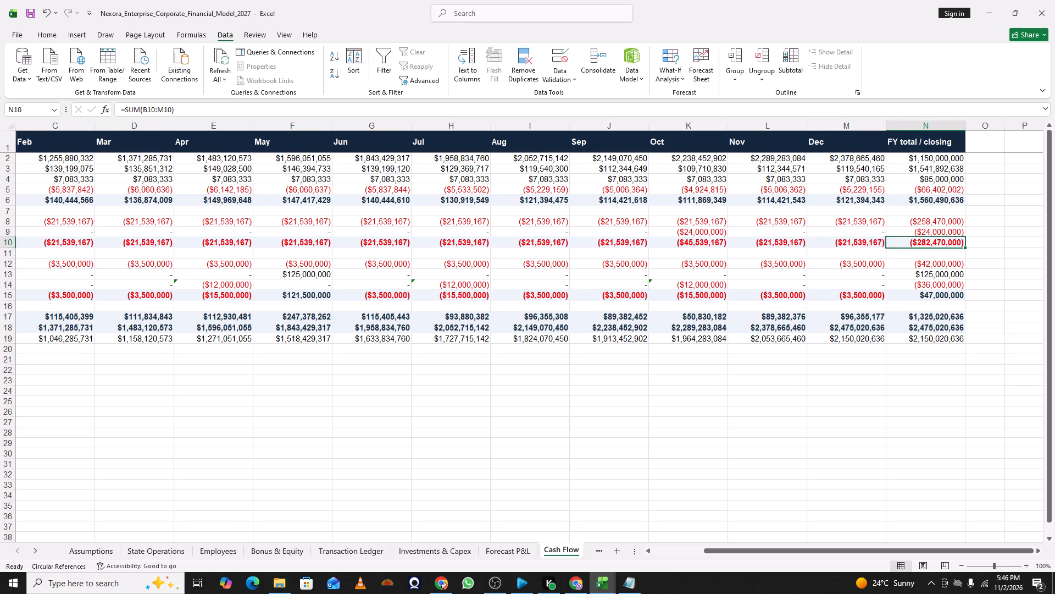
double_click(921, 221)
key("Return")
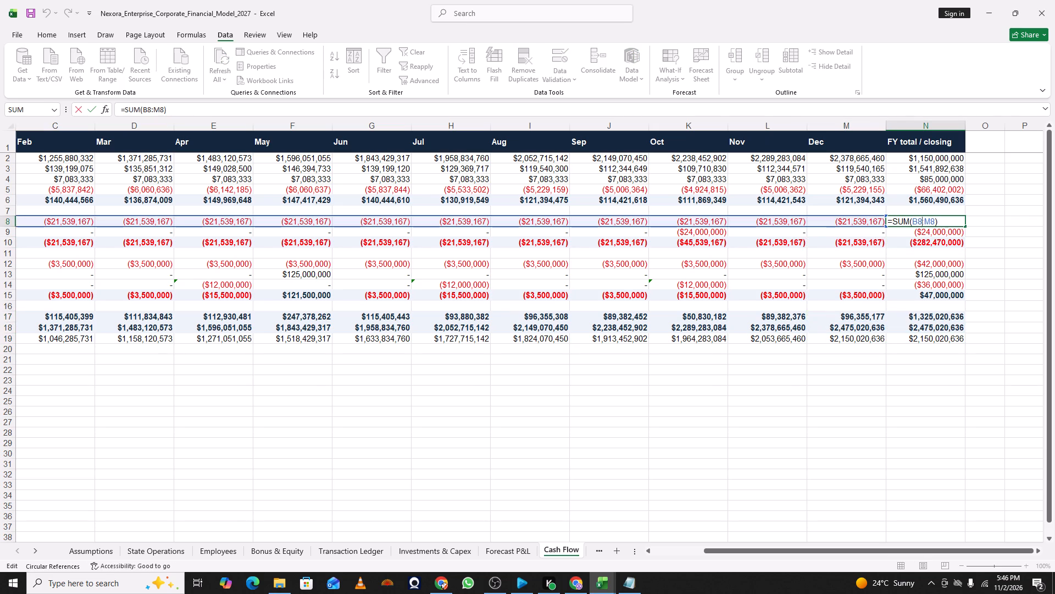
key("Return")
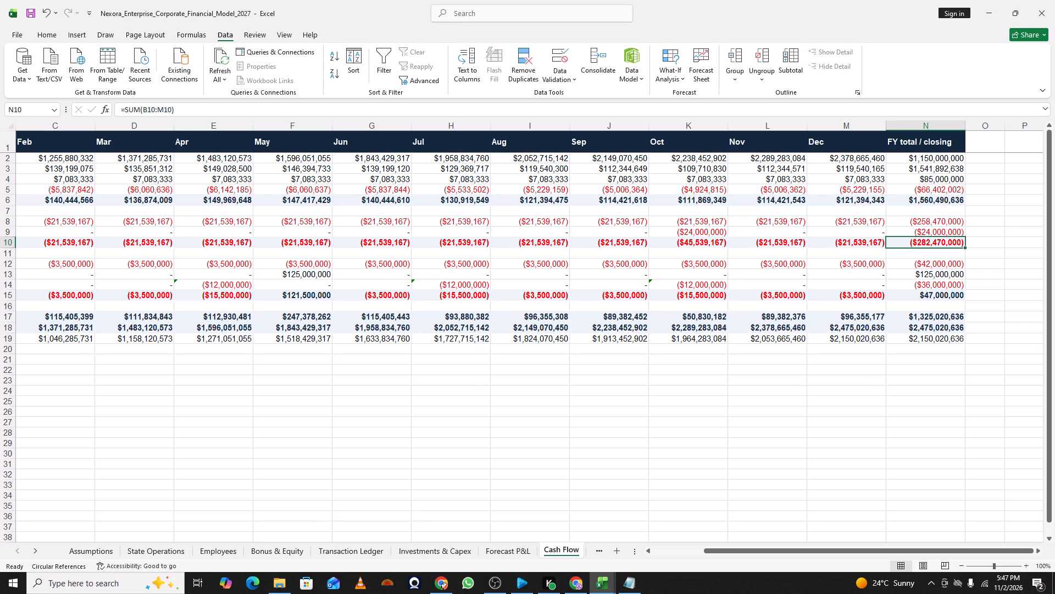
double_click(924, 229)
key("Return")
key("Return")
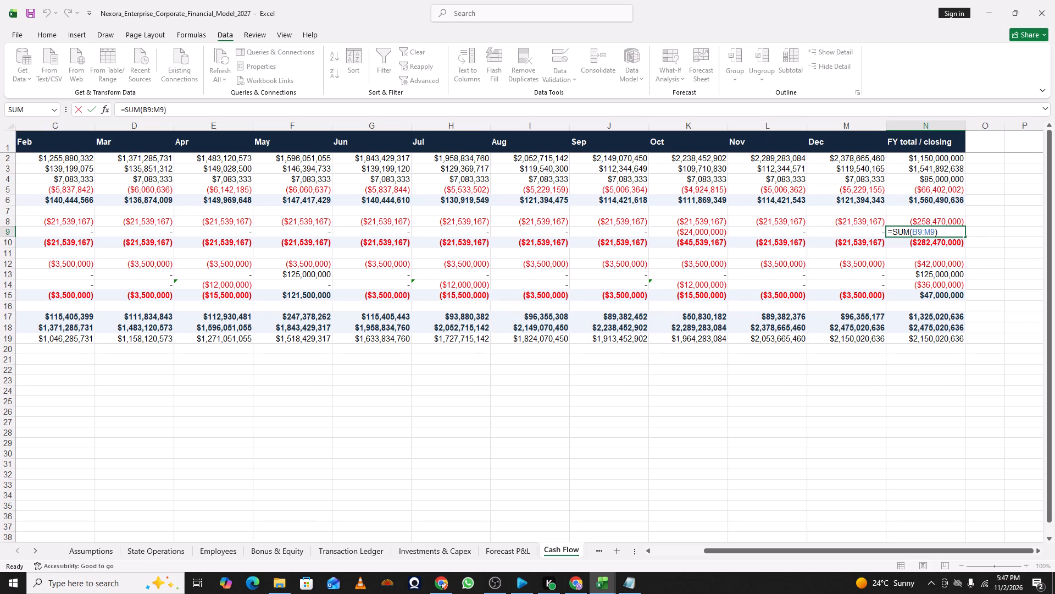
key("Return")
double_click(923, 243)
key("Return")
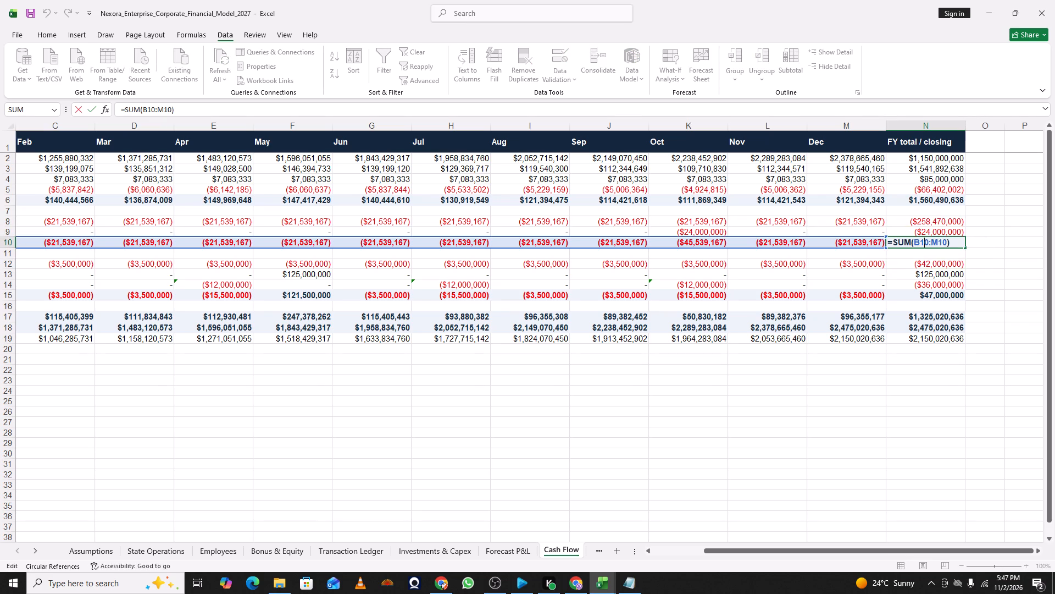
key("Return")
key("Return")
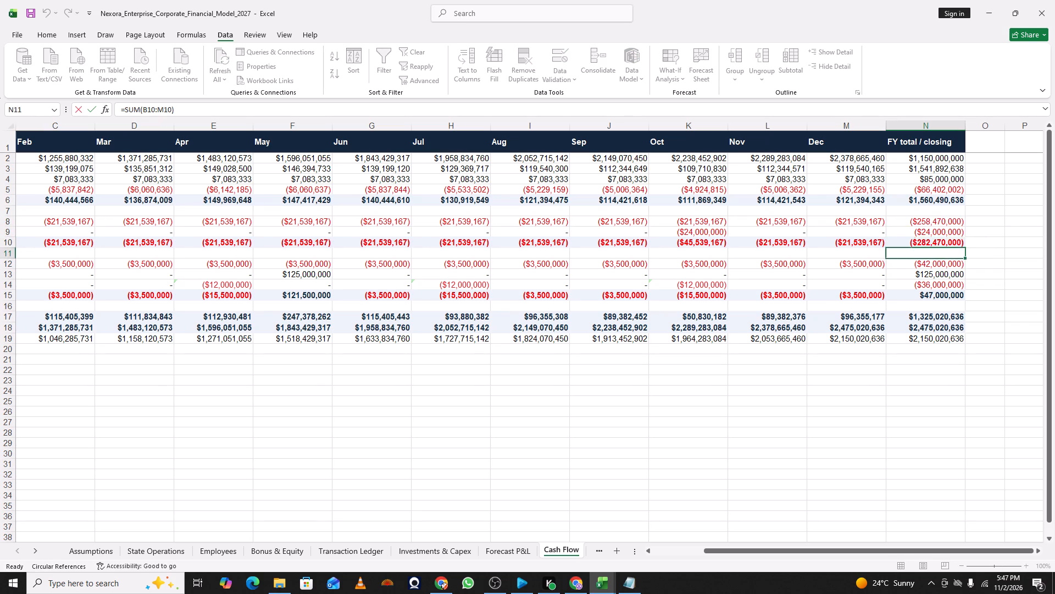
Inspect the July formula in row 2 of Cash Flow.
double_click(451, 159)
key("Return")
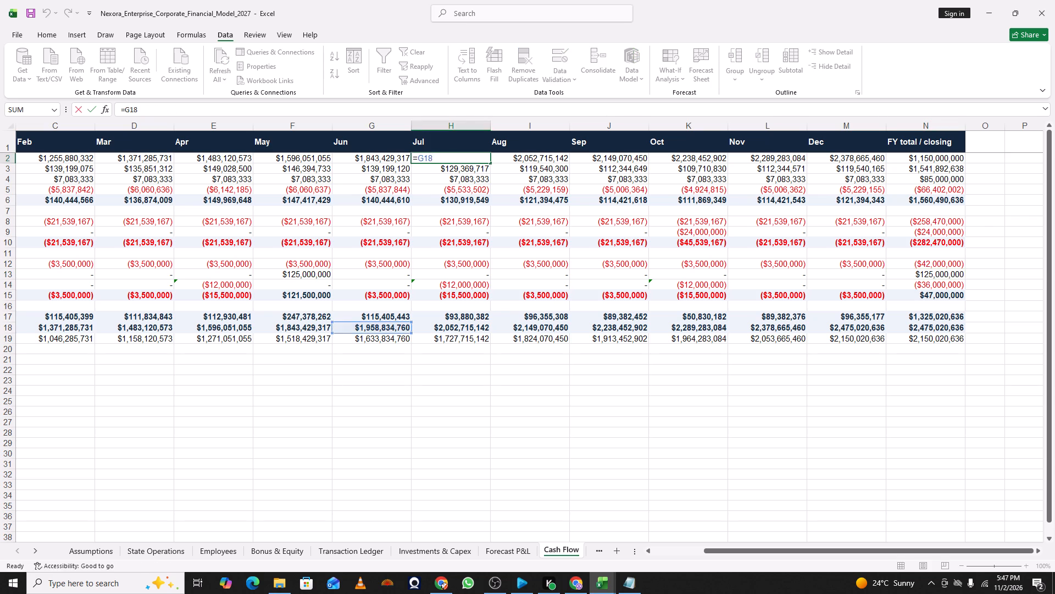
key("Return")
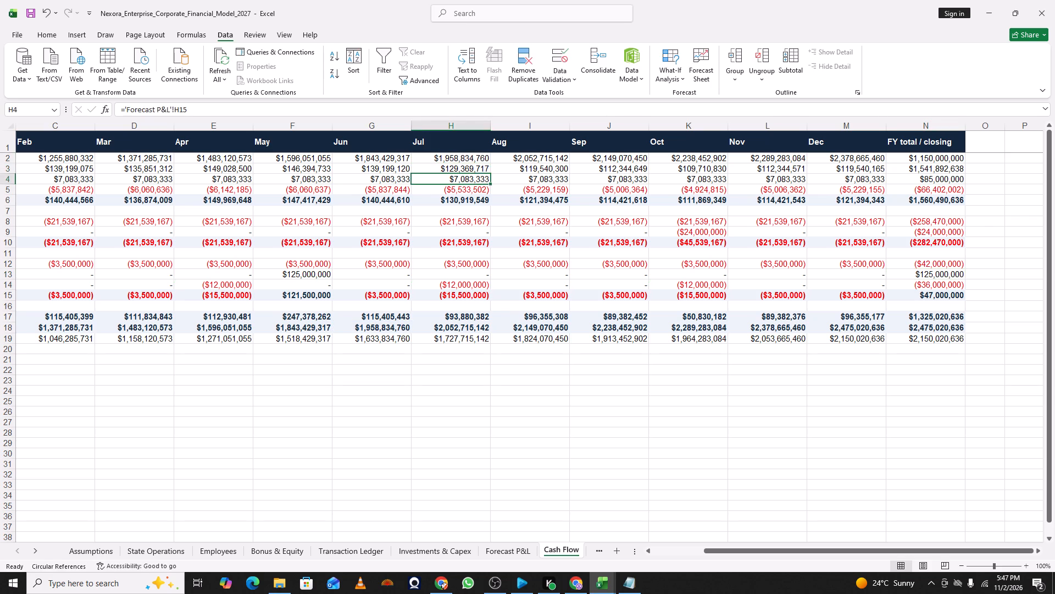
Open July's row 3 formula in Cash Flow and try inserting different cell references into it, ending with D3.
double_click(453, 167)
double_click(375, 169)
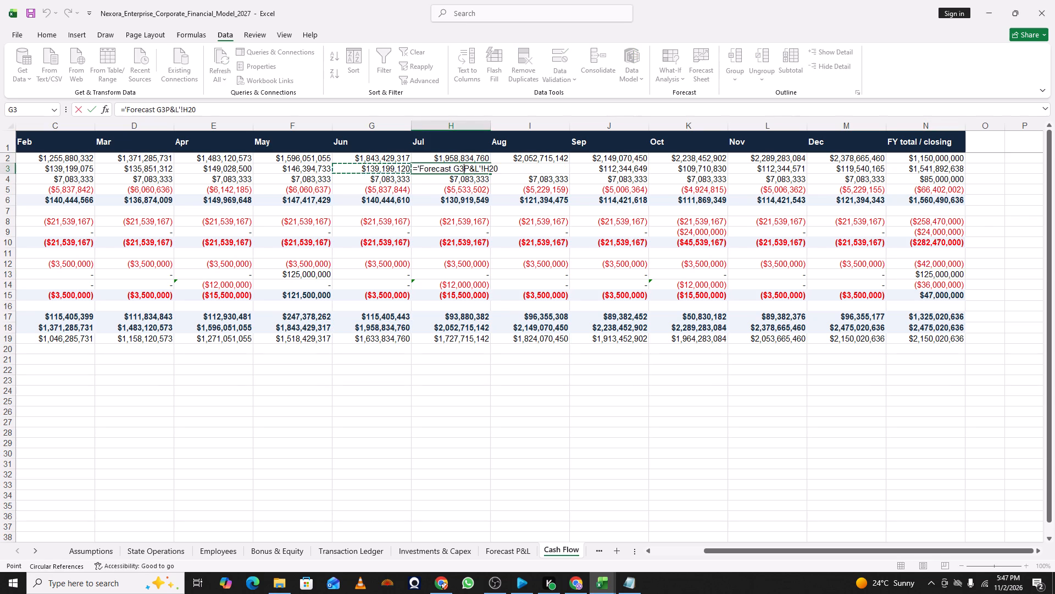
left_click(388, 159)
double_click(388, 159)
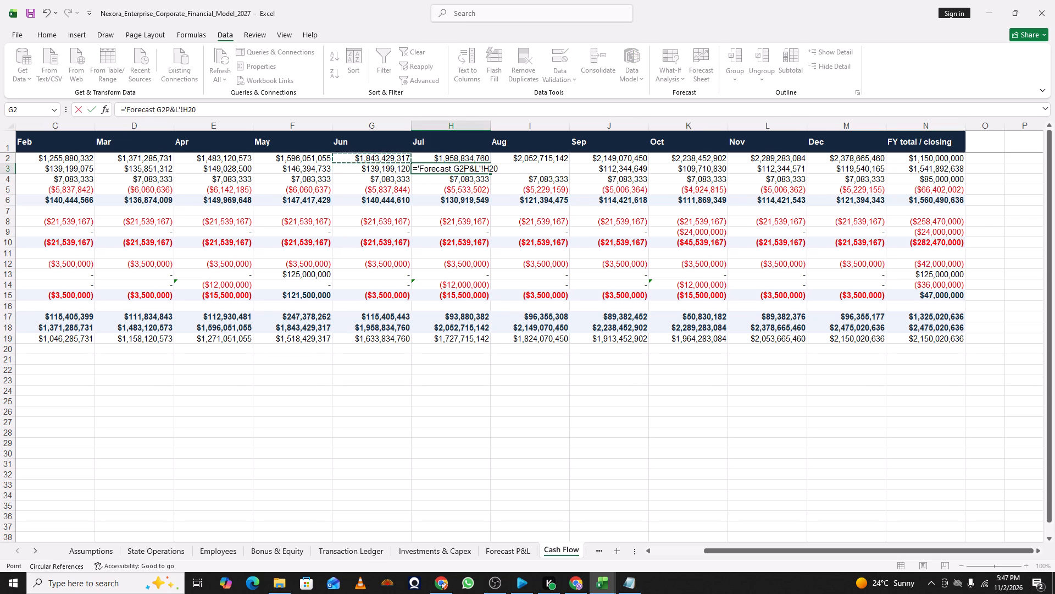
left_click(379, 201)
key("ctrl+z")
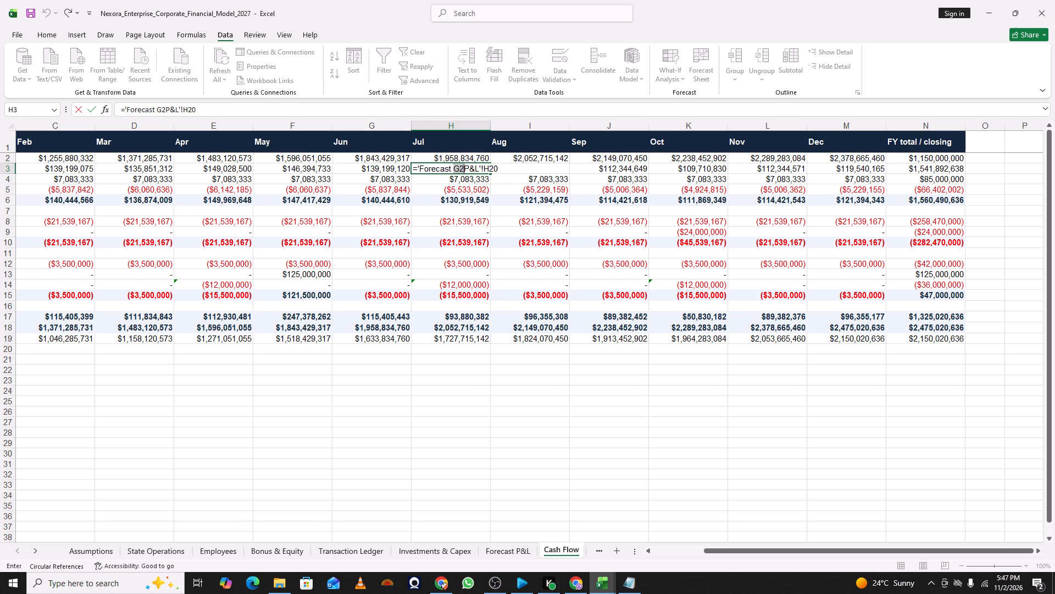
left_click(460, 173)
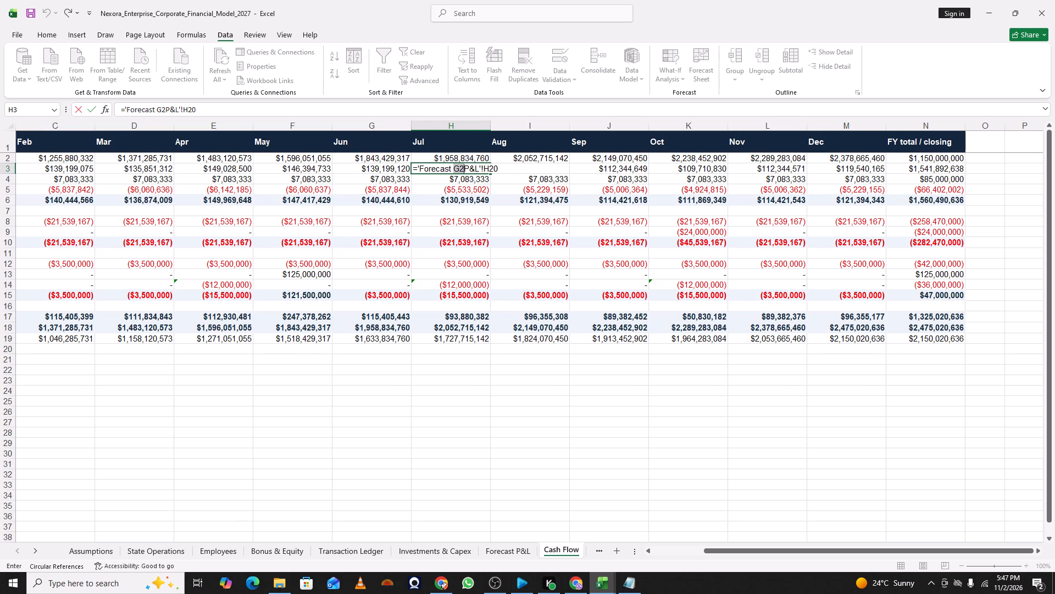
left_click(482, 159)
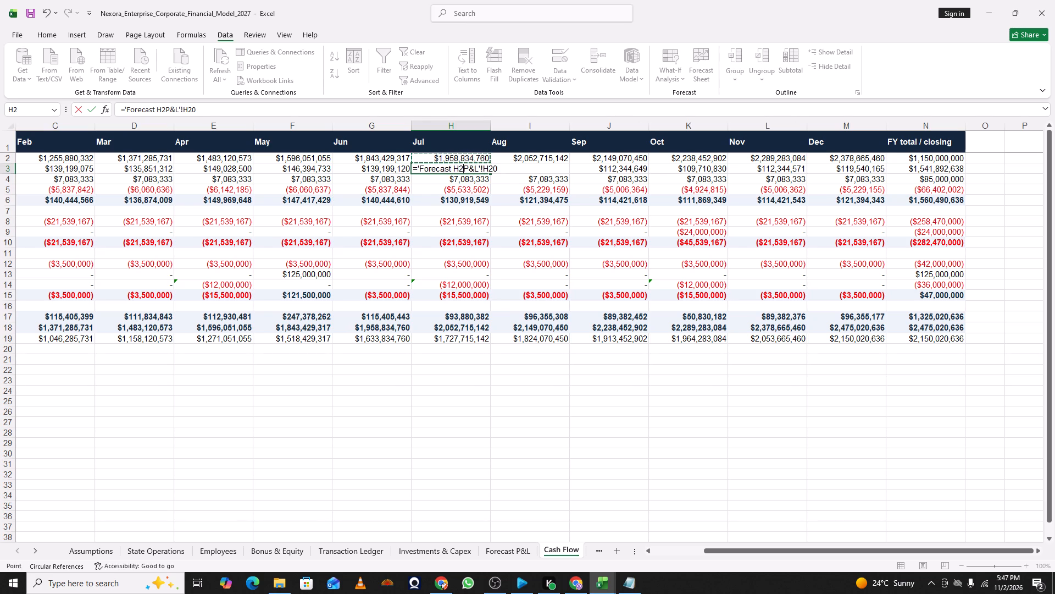
double_click(554, 157)
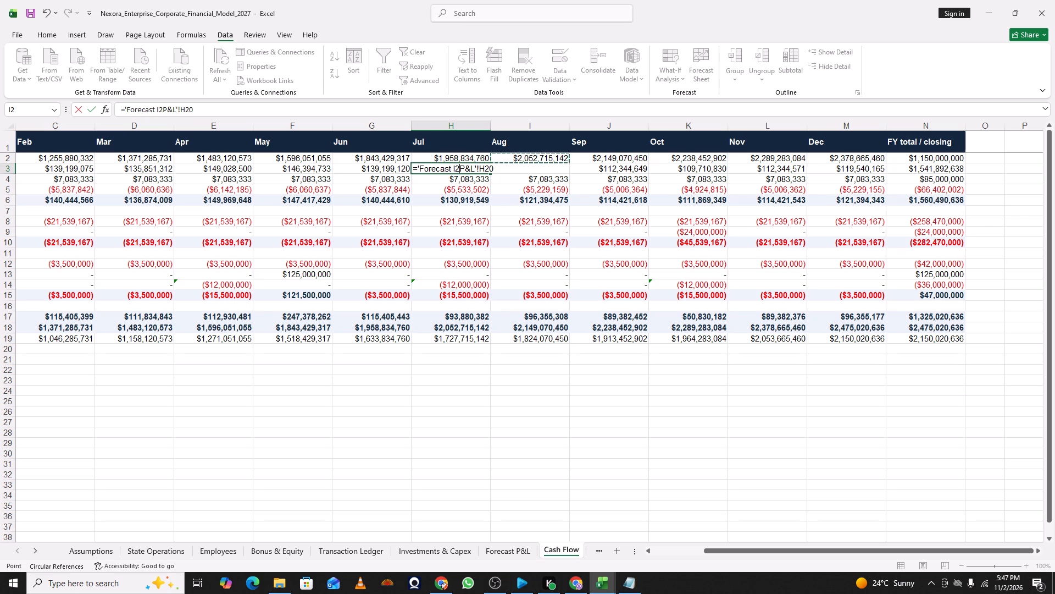
double_click(221, 190)
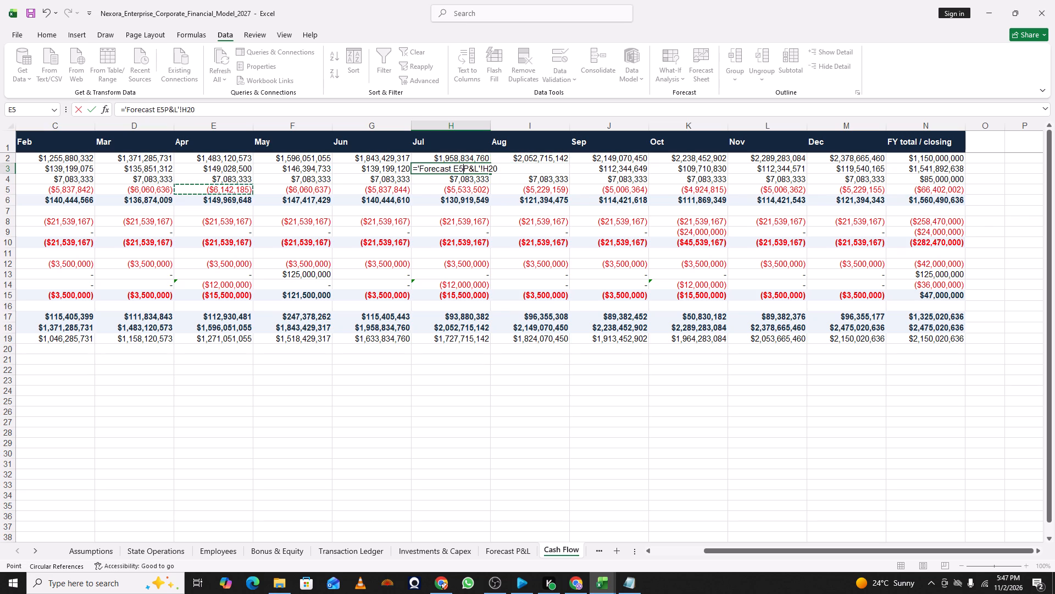
double_click(136, 168)
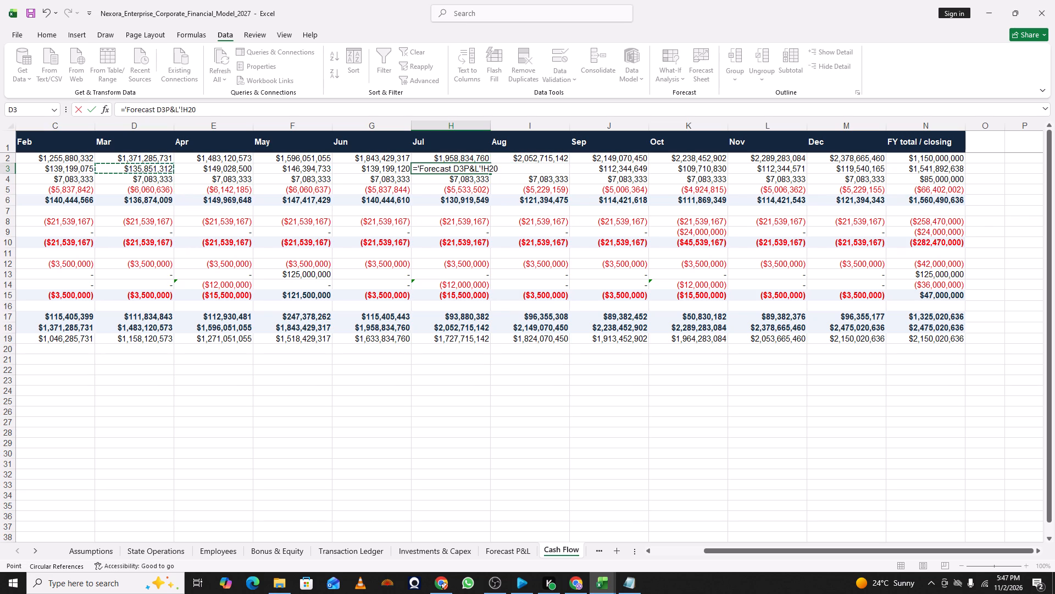
Save the Nexora 2027 financial model.
key("ctrl+s")
Open the Forecast P&L sheet from Cash Flow while July's row 3 formula is still being edited.
left_click(512, 554)
left_click(512, 551)
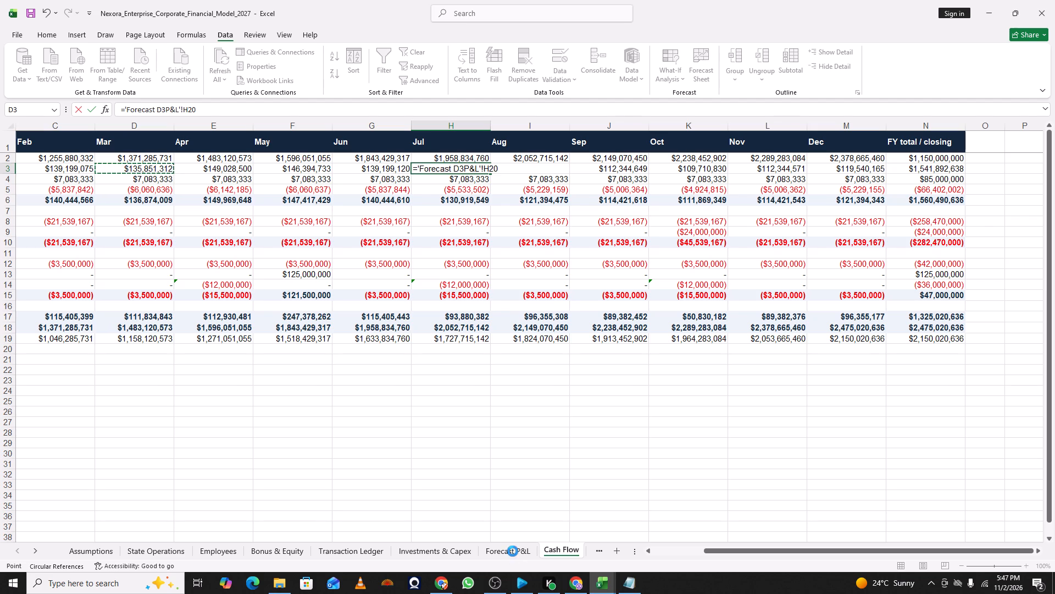
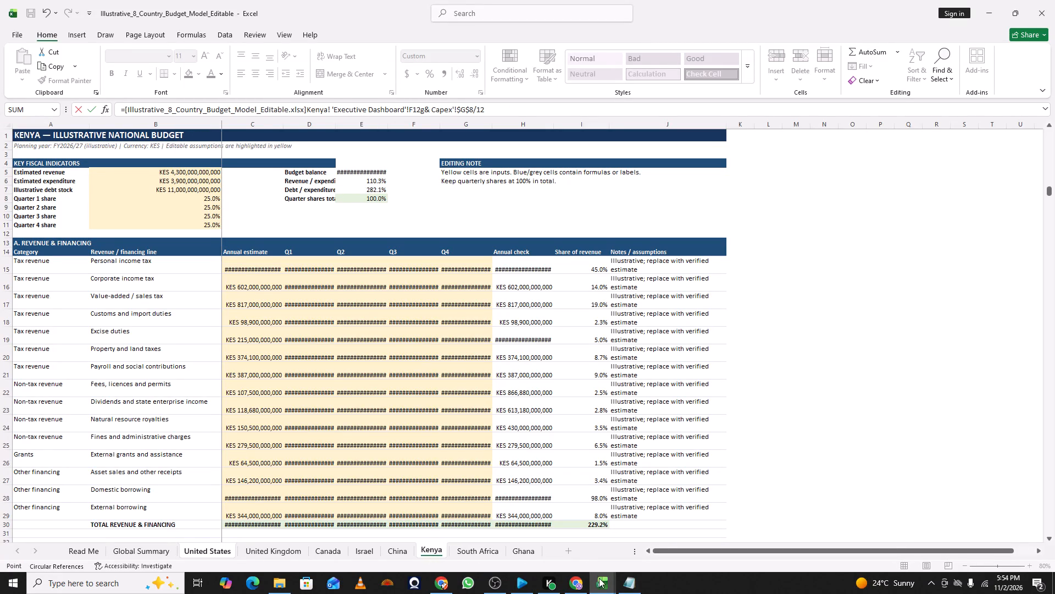
Switch to the Illustrative_8_Country_Budget_Model_Editable workbook.
left_click(603, 585)
left_click(628, 557)
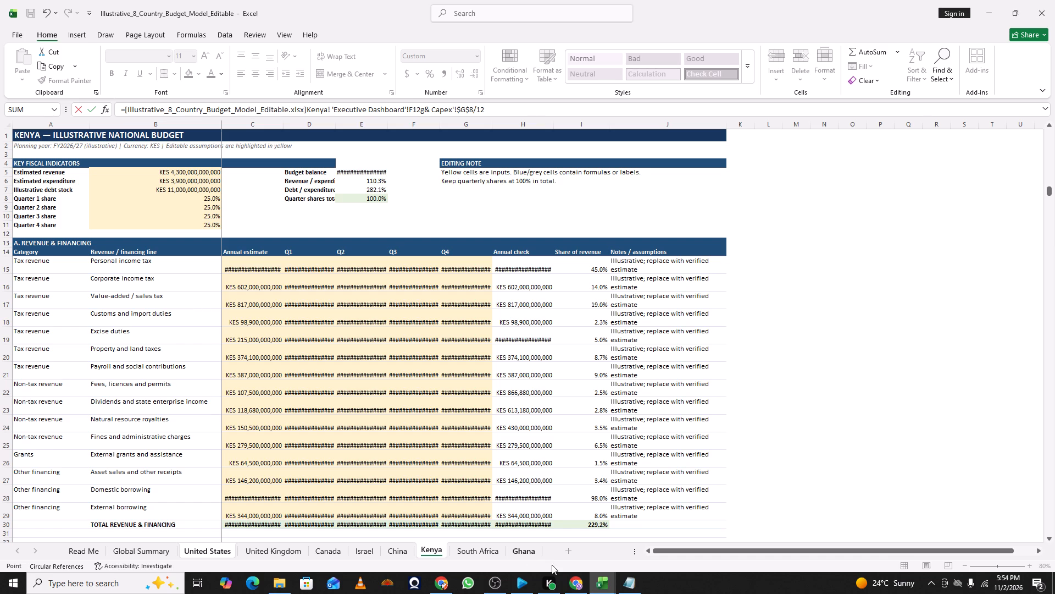
Switch back to the Nexora 2027 financial model with the formula still open for editing.
left_click(599, 579)
left_click(818, 529)
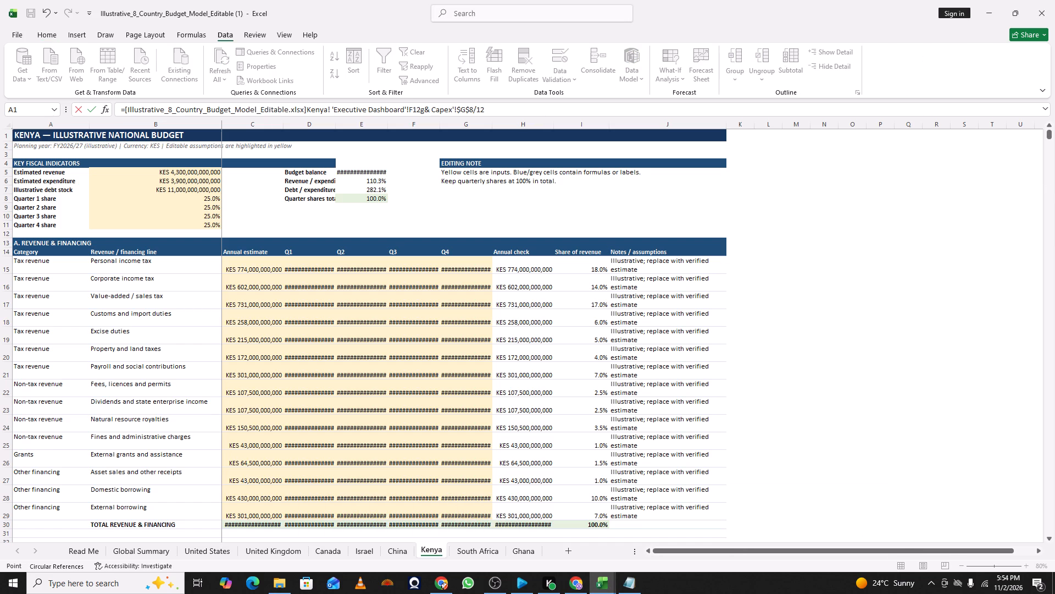
left_click(596, 586)
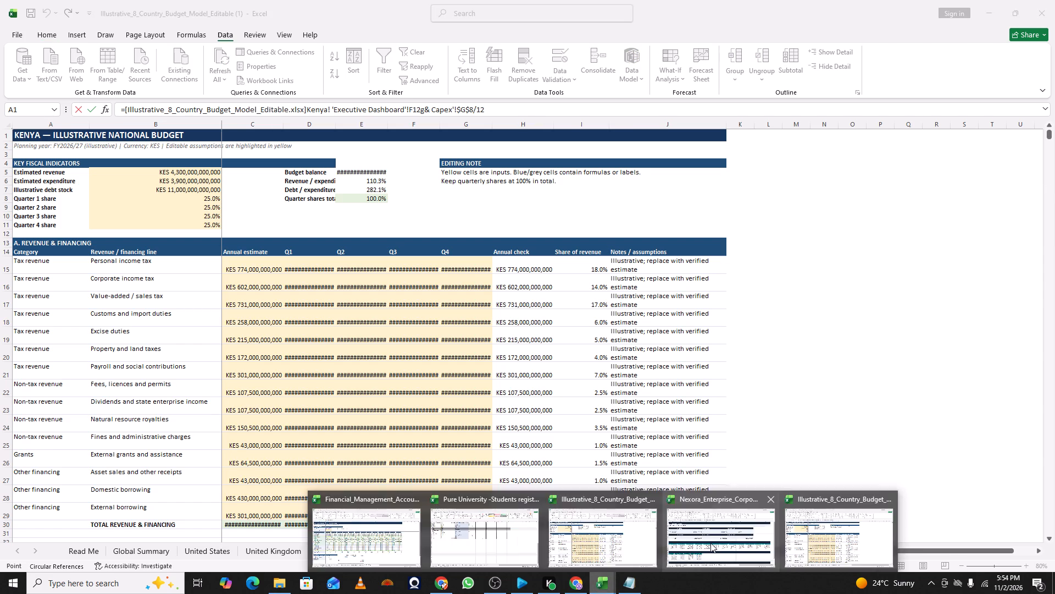
left_click(710, 543)
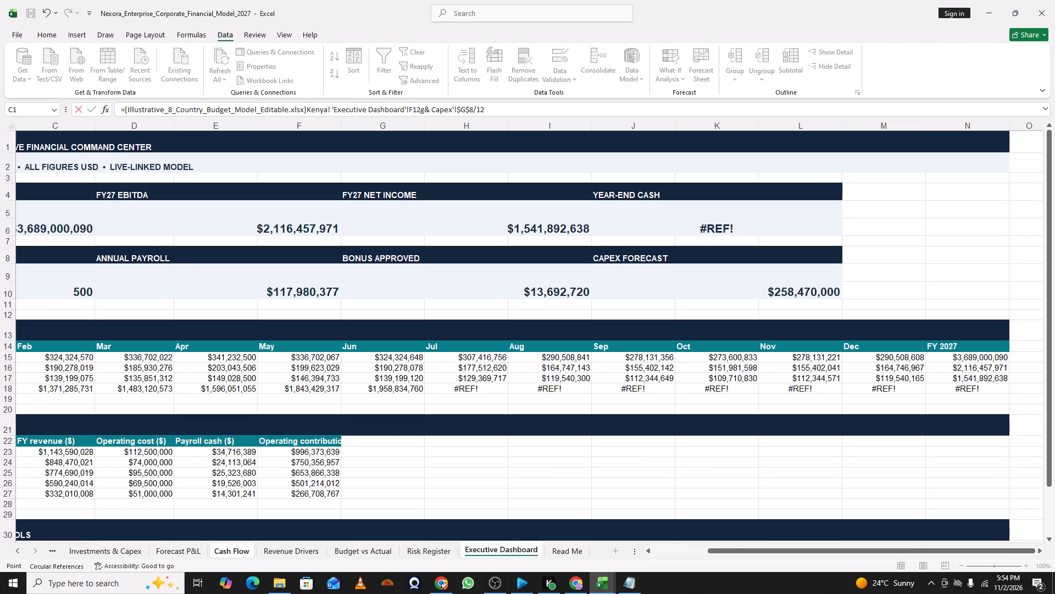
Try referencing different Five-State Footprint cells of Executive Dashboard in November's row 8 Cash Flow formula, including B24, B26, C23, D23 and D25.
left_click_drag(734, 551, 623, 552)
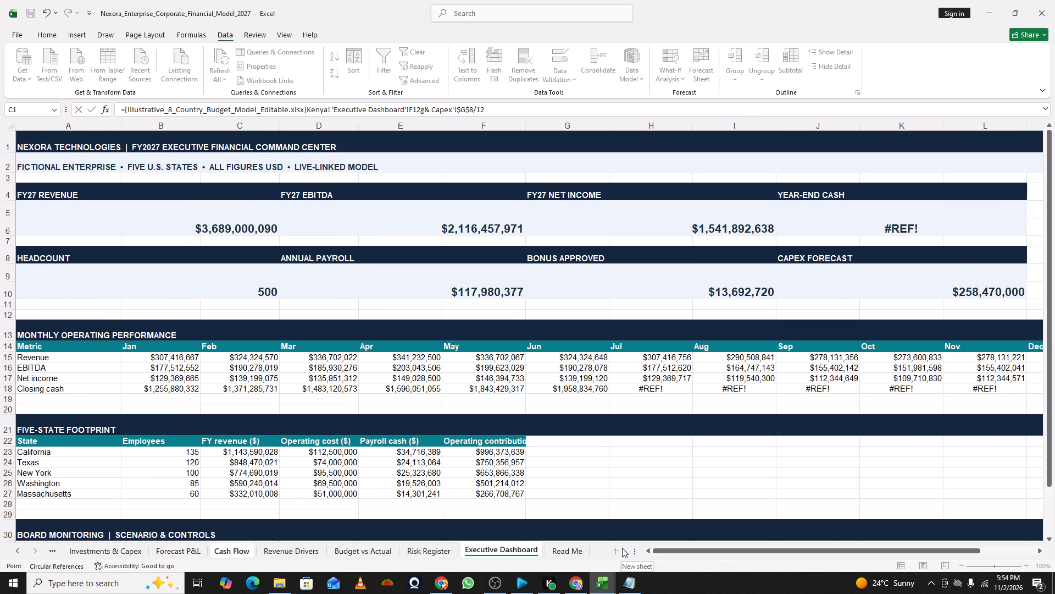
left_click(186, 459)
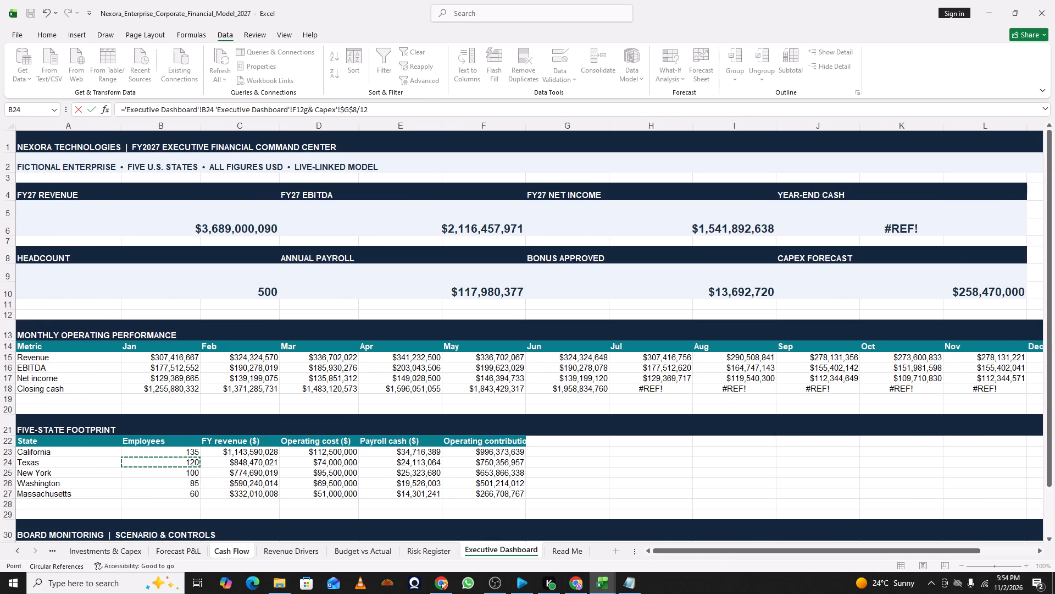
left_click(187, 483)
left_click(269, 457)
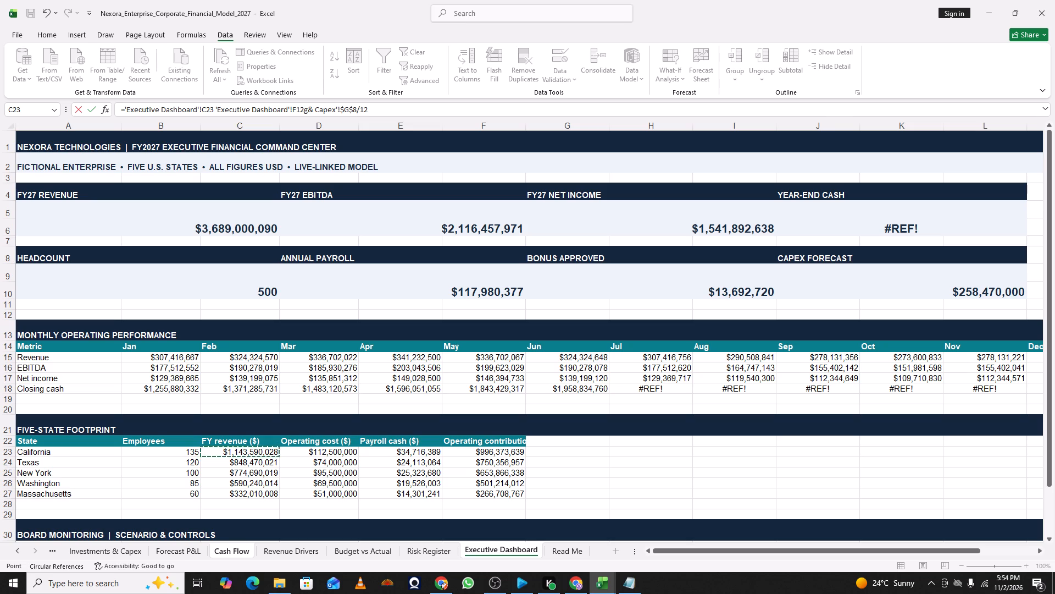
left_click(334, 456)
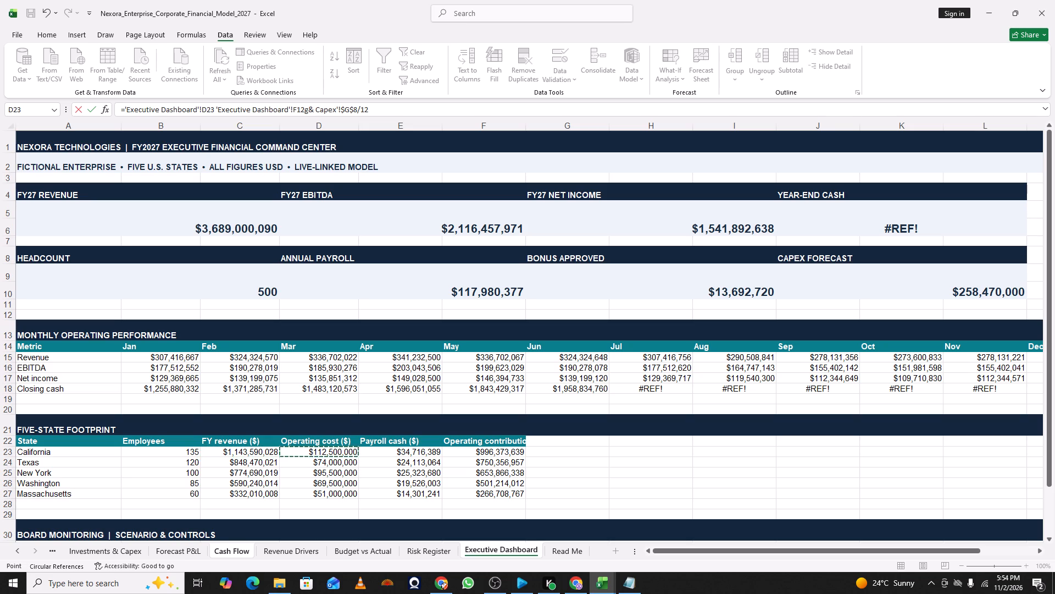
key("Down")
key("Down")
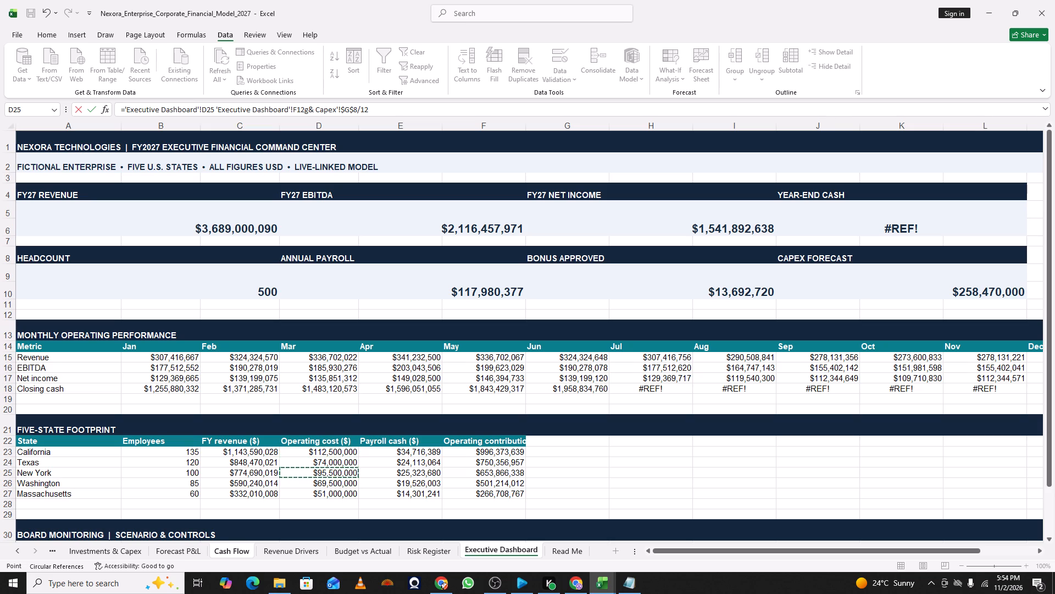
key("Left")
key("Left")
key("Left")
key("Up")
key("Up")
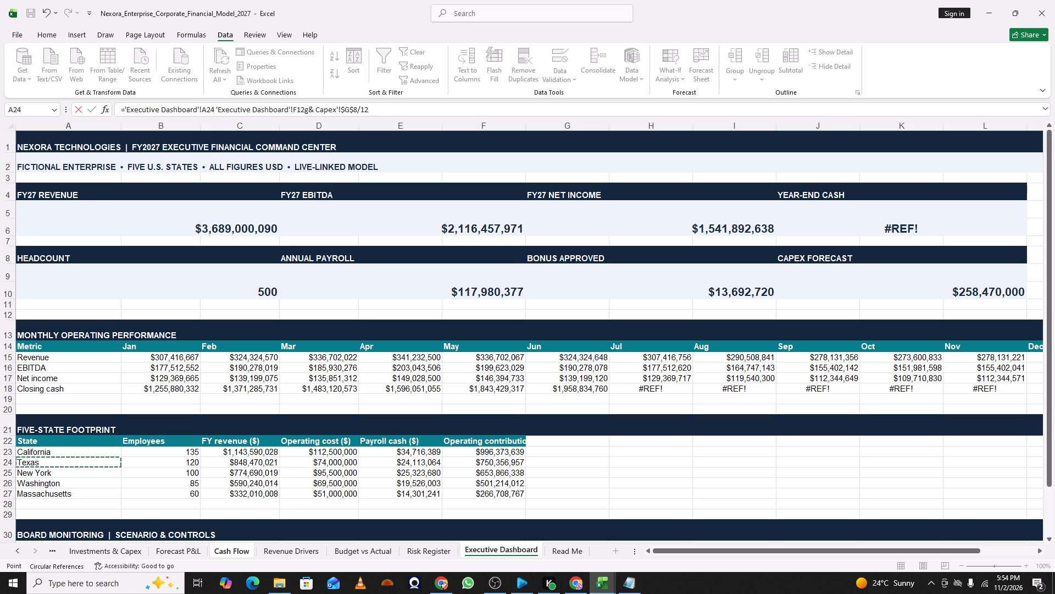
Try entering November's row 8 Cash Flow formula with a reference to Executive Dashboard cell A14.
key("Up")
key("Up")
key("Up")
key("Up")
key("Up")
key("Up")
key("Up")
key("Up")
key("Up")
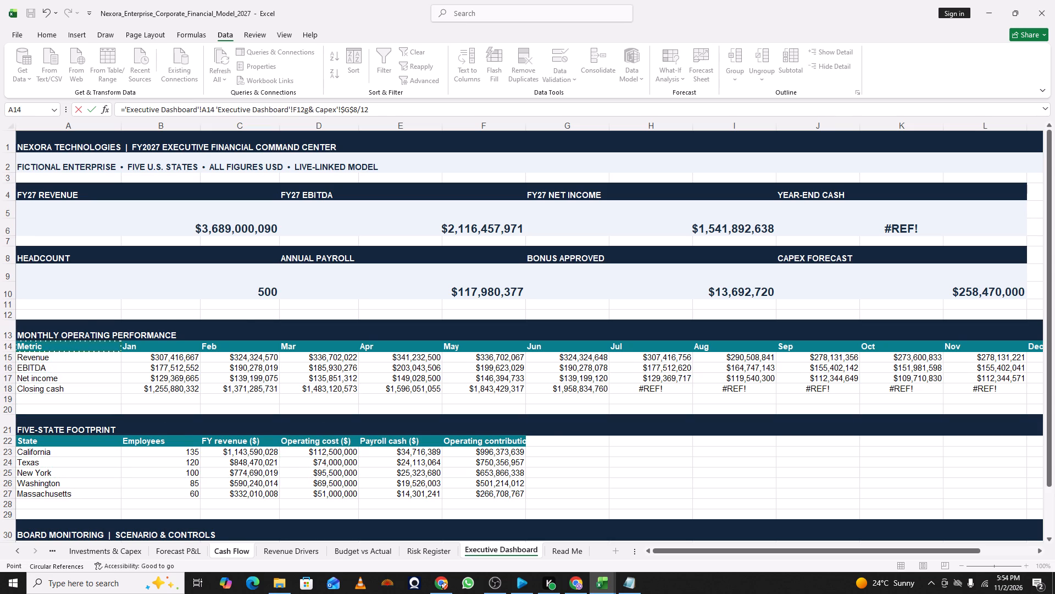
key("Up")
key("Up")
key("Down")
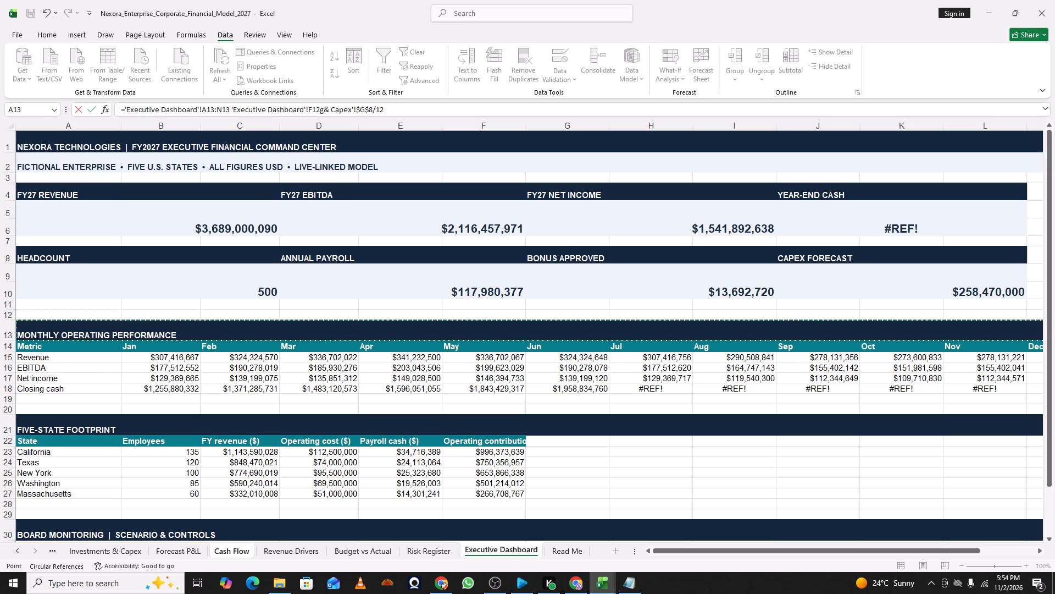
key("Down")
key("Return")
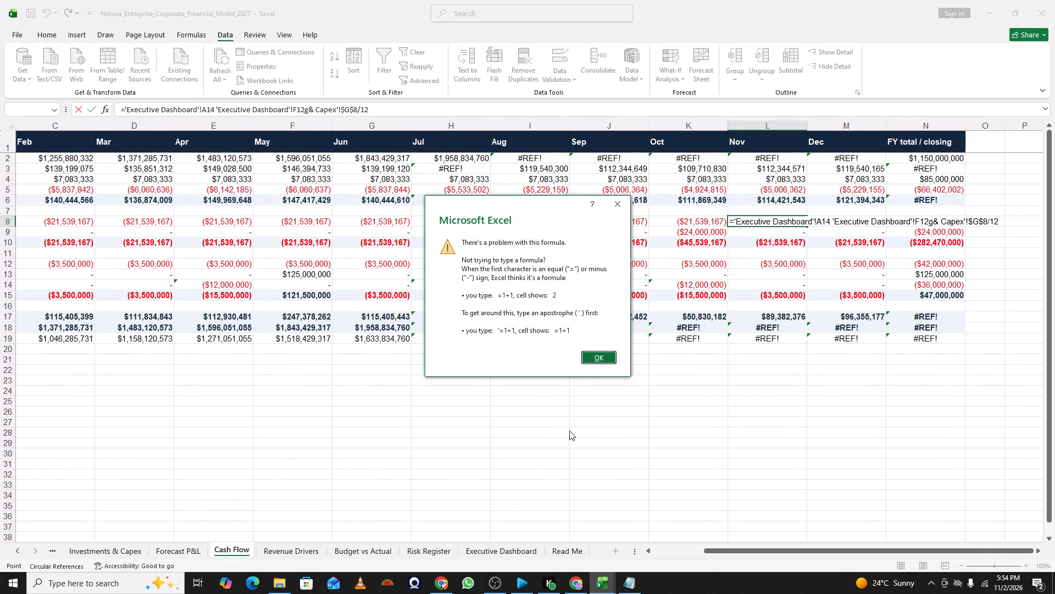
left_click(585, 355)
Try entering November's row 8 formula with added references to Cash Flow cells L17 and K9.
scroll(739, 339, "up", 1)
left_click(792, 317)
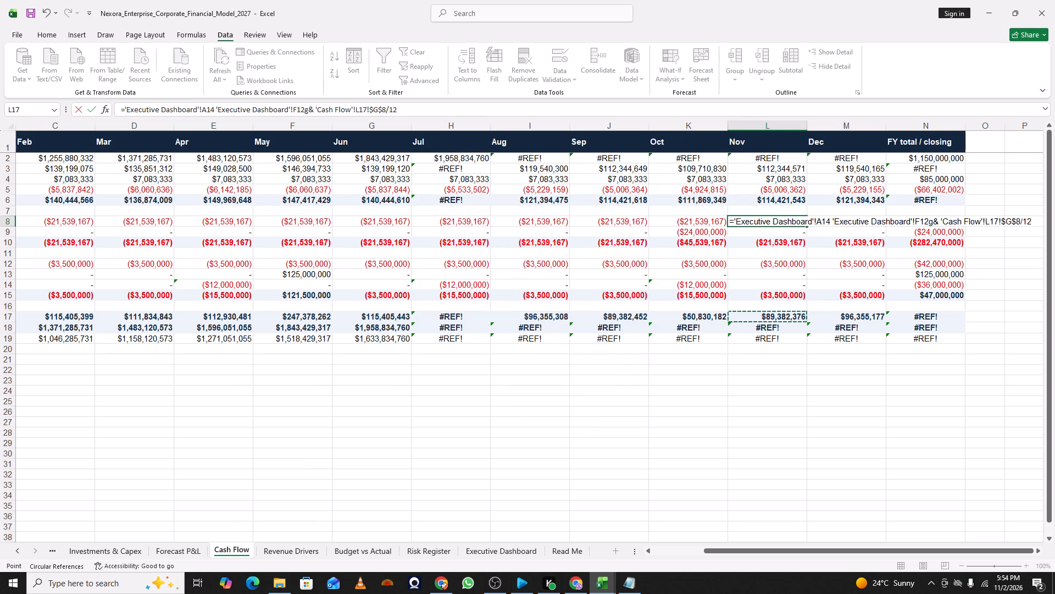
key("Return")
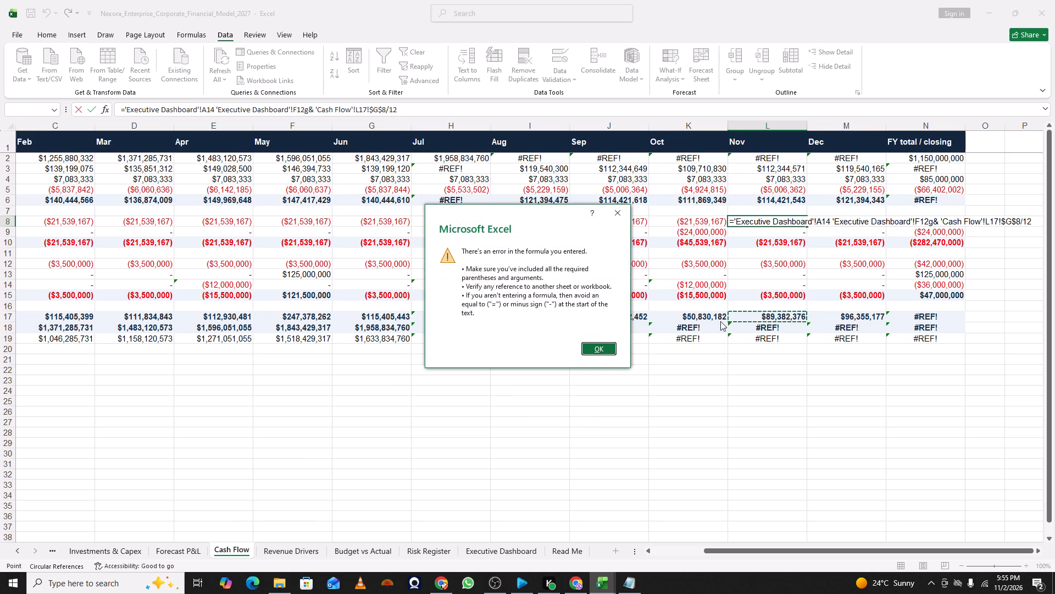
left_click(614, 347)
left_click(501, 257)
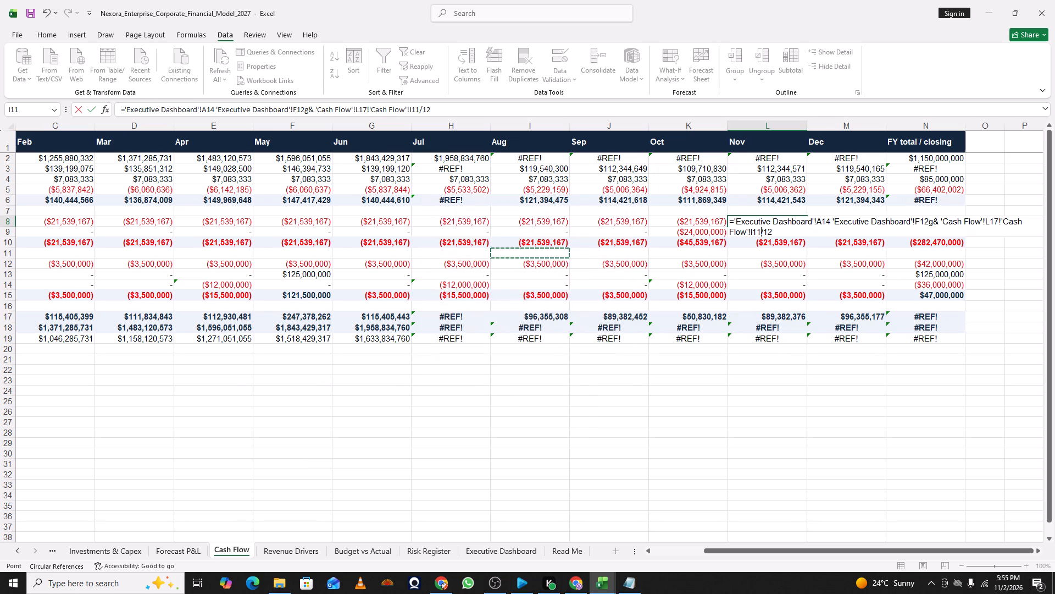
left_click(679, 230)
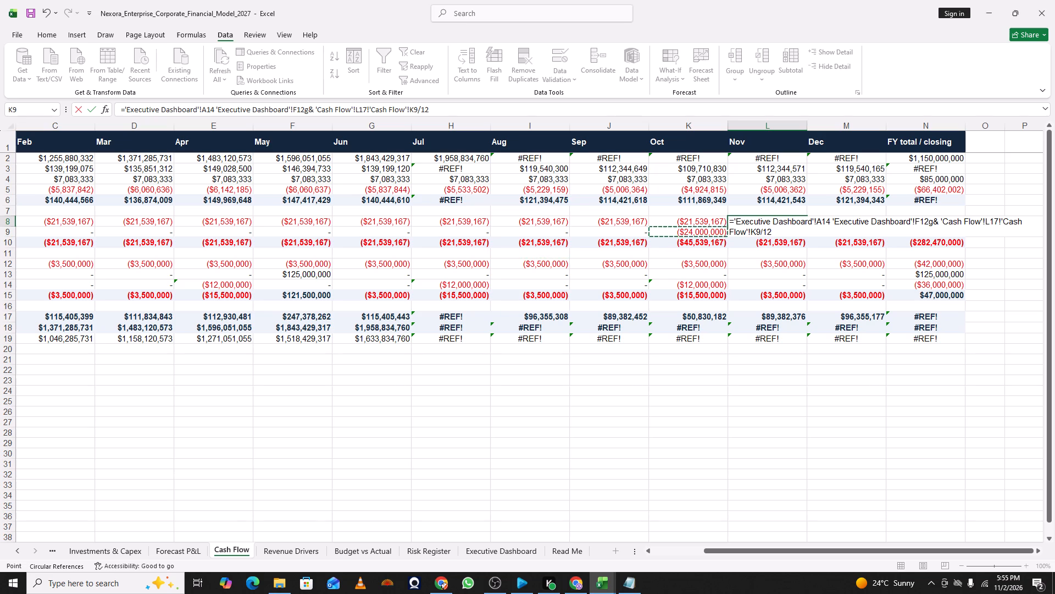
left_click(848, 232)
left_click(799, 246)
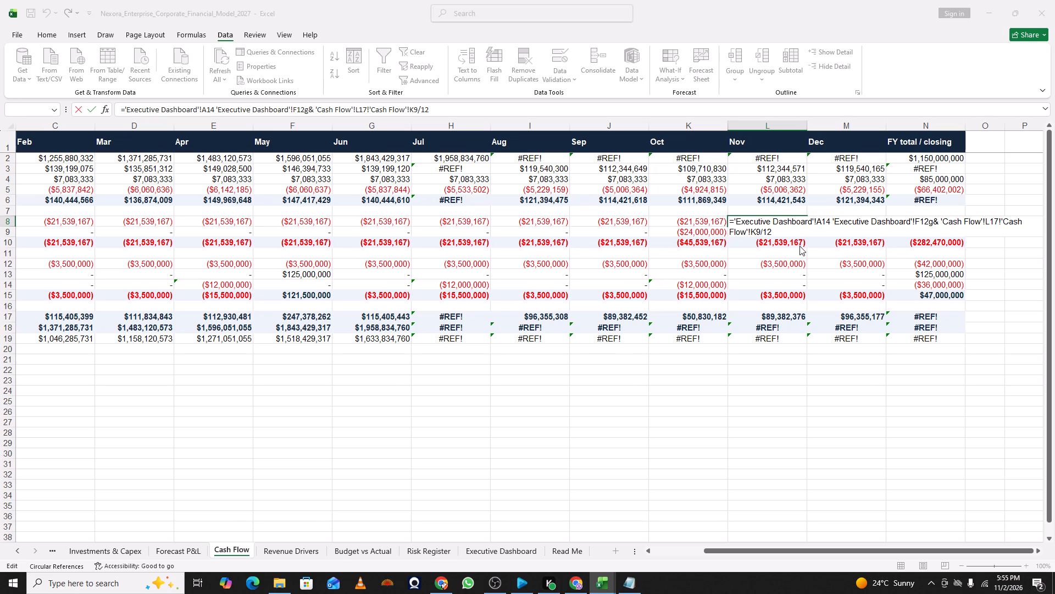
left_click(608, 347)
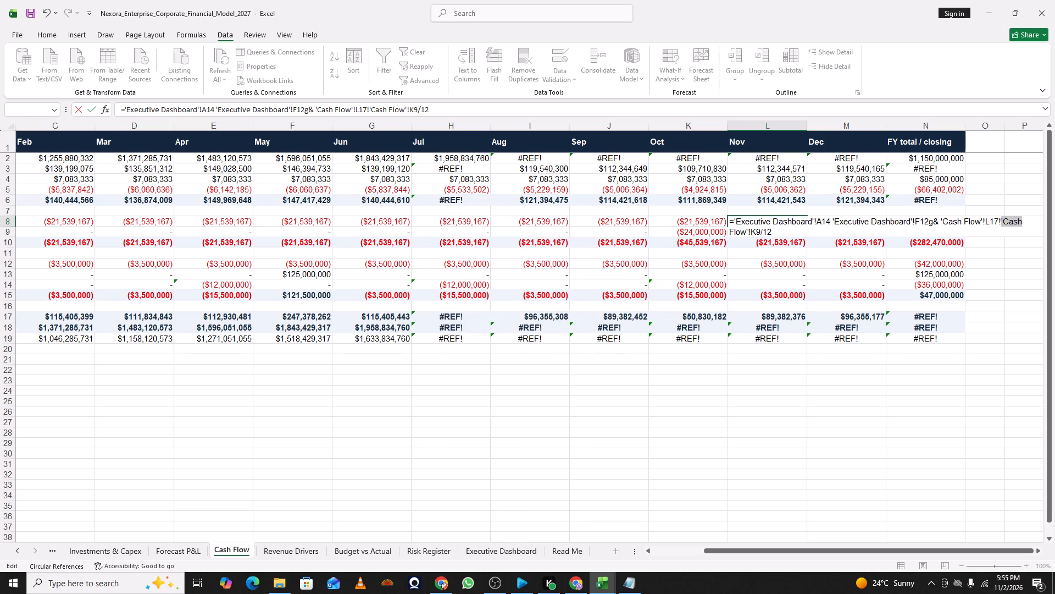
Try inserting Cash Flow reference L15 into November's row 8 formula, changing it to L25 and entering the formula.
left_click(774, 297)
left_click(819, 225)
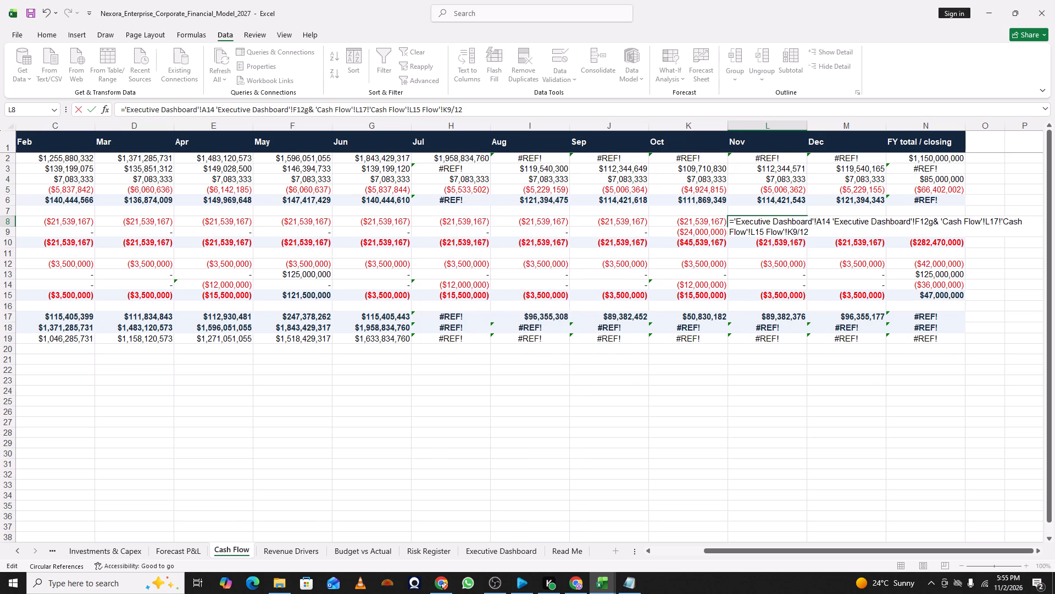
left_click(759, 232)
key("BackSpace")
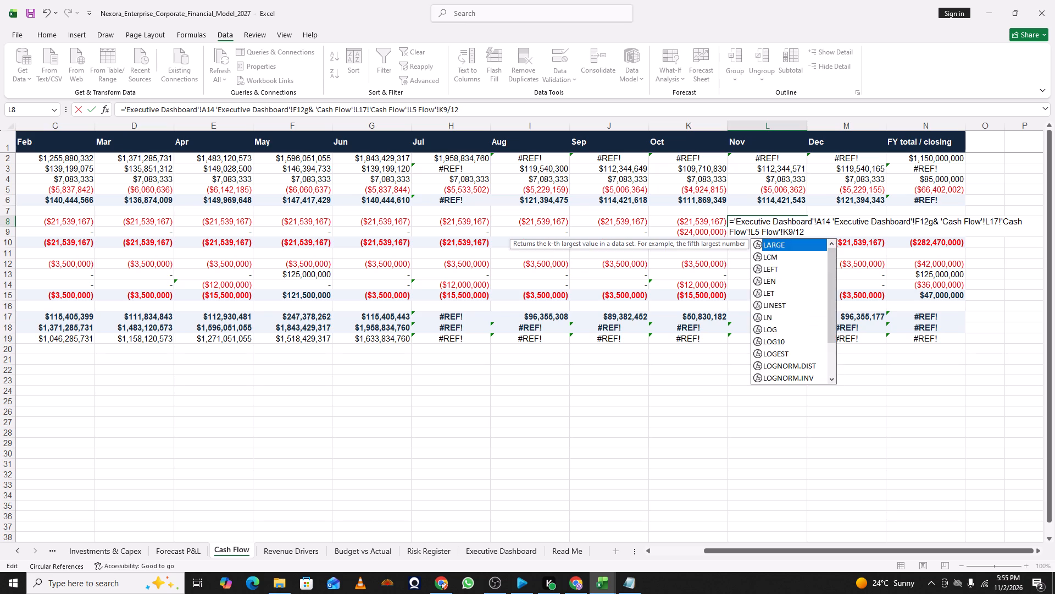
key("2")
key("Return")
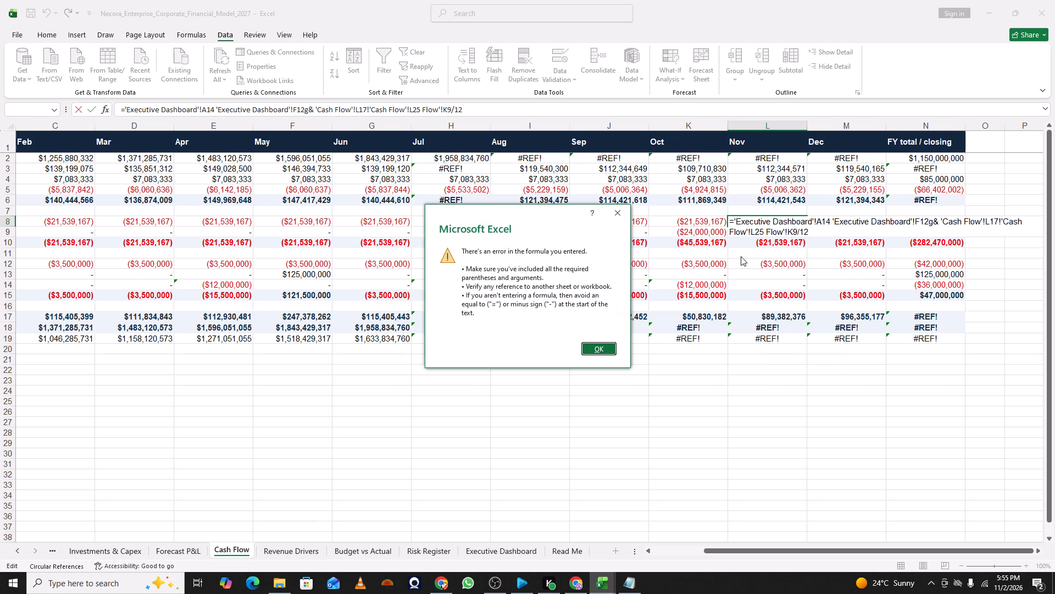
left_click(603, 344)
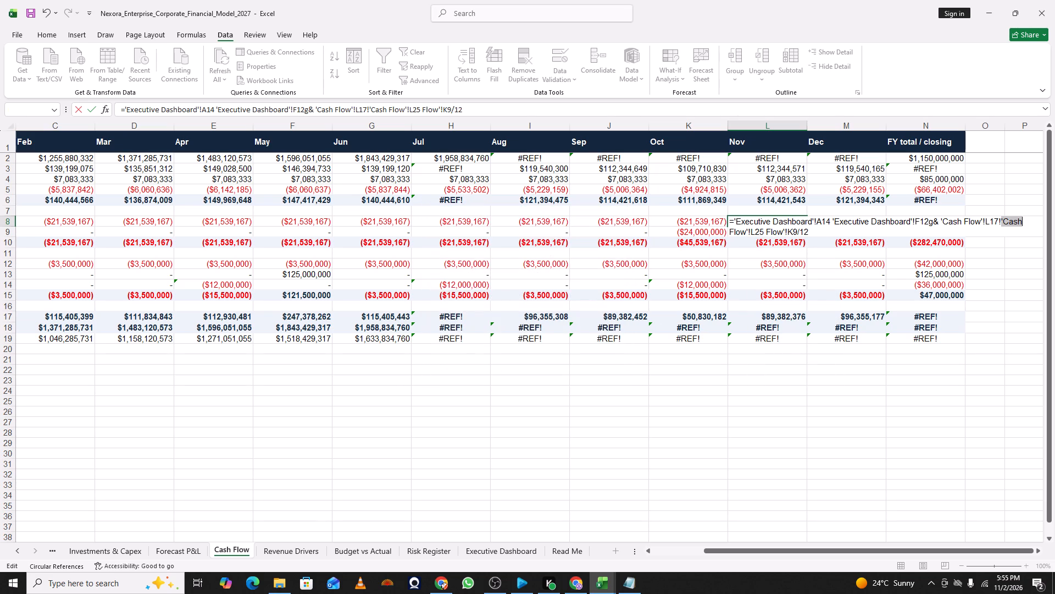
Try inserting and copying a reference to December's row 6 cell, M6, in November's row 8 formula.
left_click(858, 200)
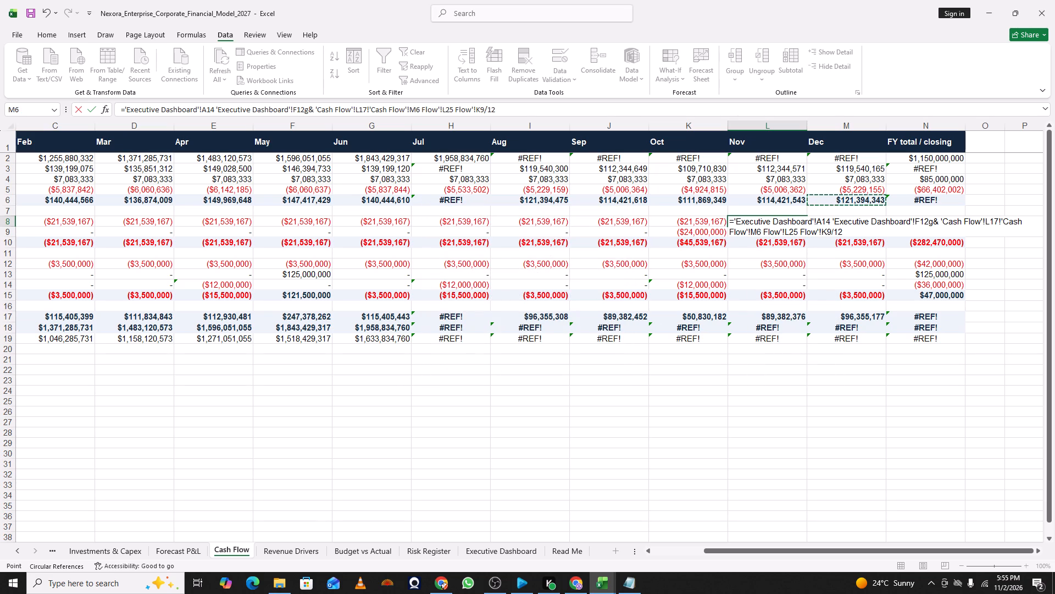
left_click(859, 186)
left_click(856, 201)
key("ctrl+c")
Replace the whole November row 8 formula in Cash Flow with the value $112,980,678.
left_click(789, 228)
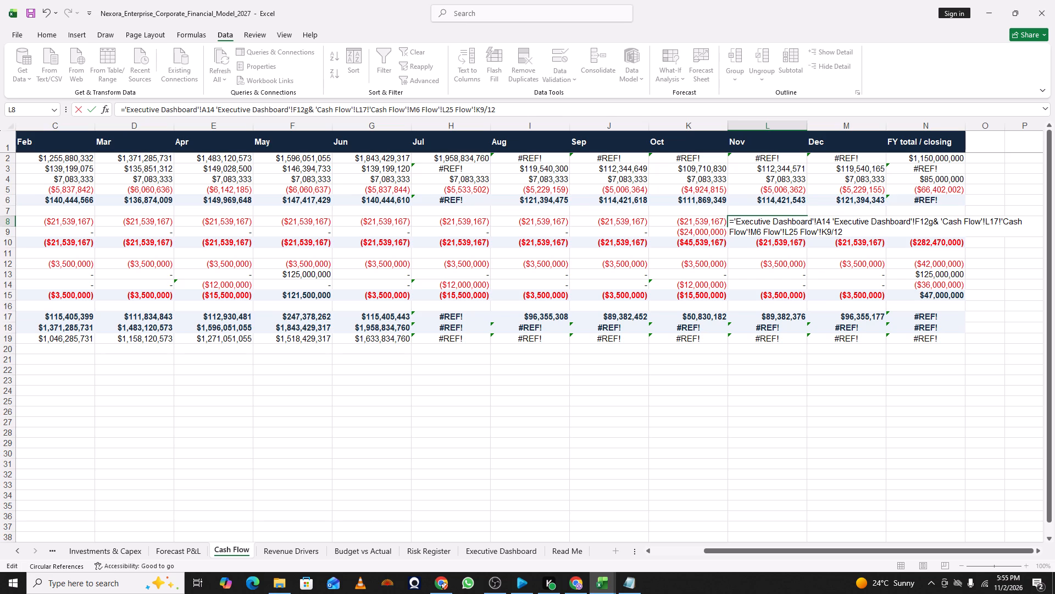
key("ctrl+a")
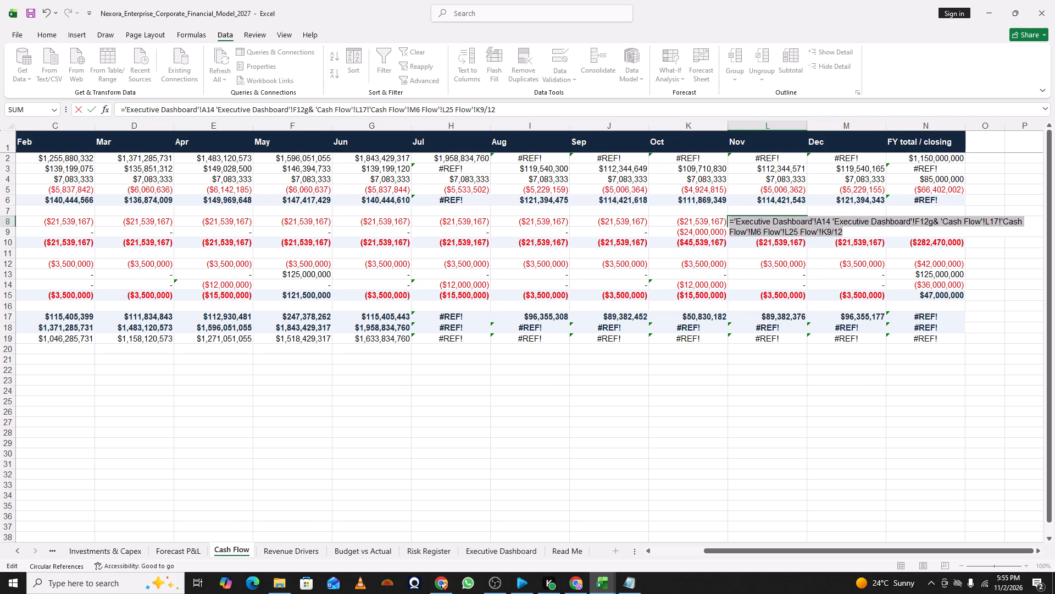
key("ctrl+v")
key("BackSpace")
key("ctrl+v")
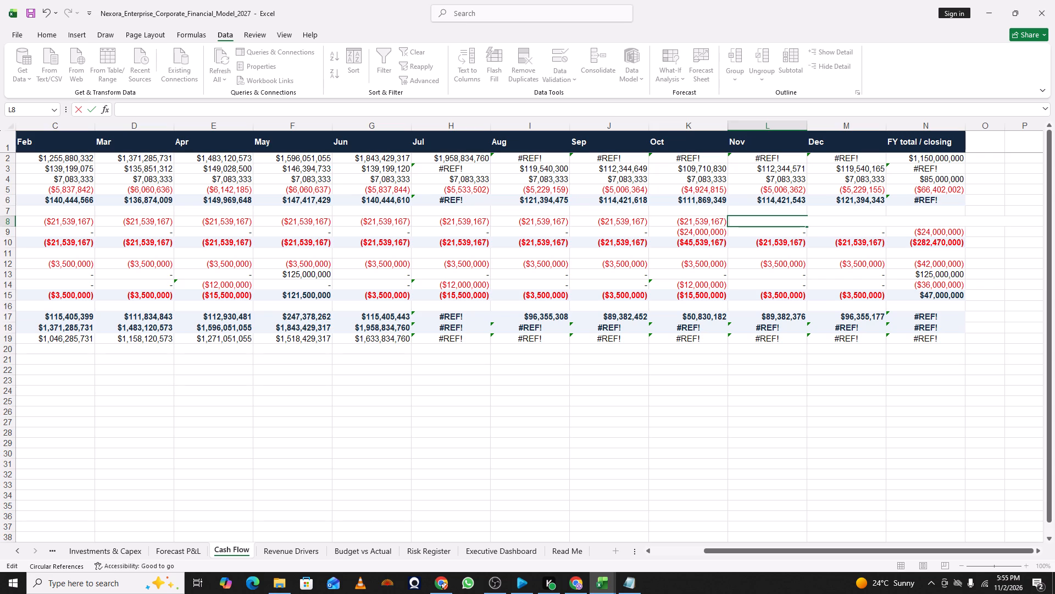
key("shift+dollar")
type("112,980")
key("comma")
type("678")
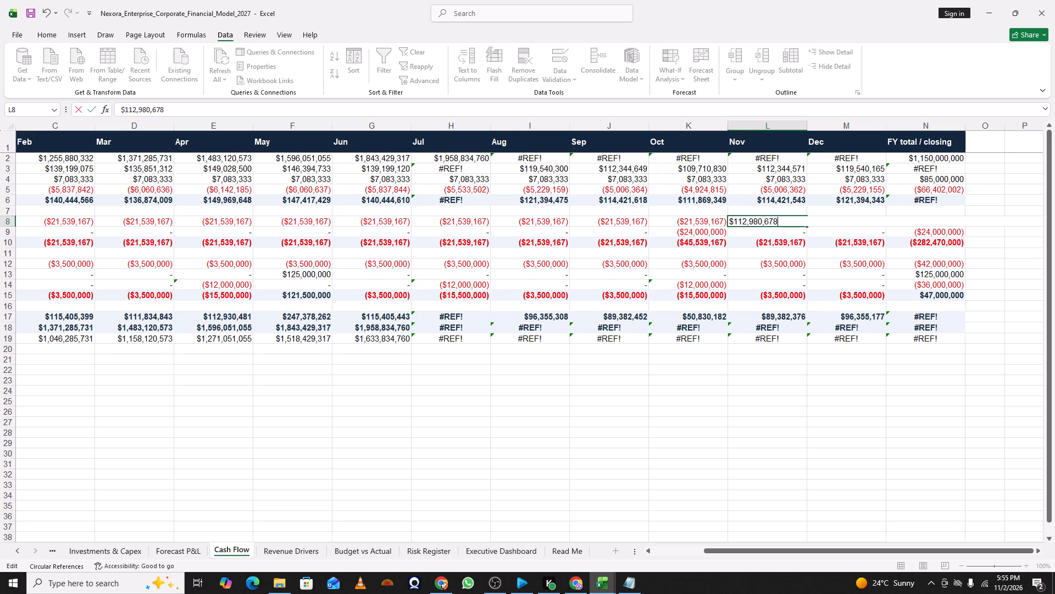
key("Return")
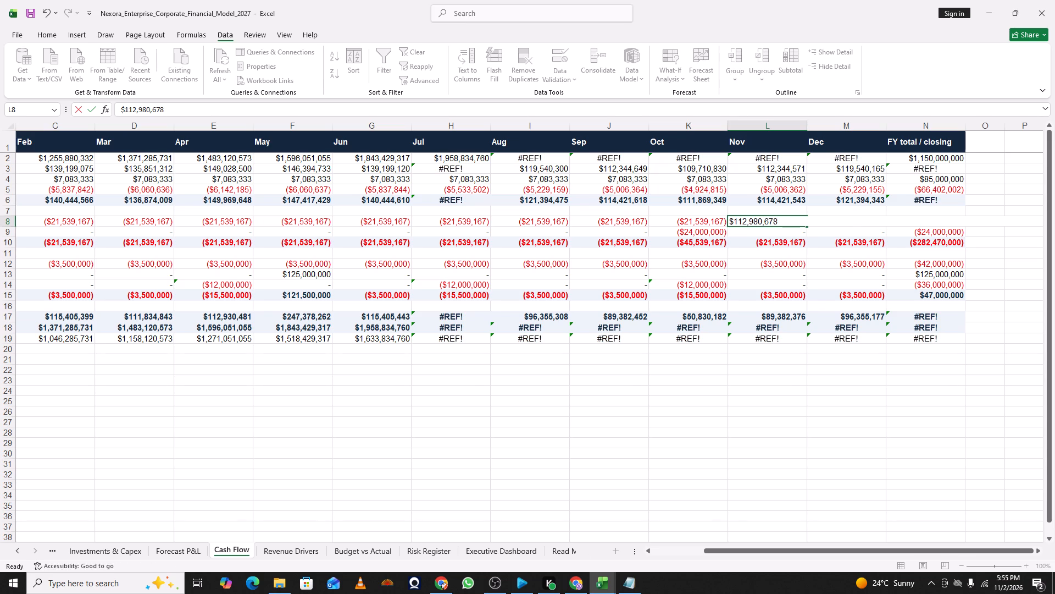
Inspect the November formula in row 9 of Cash Flow.
left_click(779, 255)
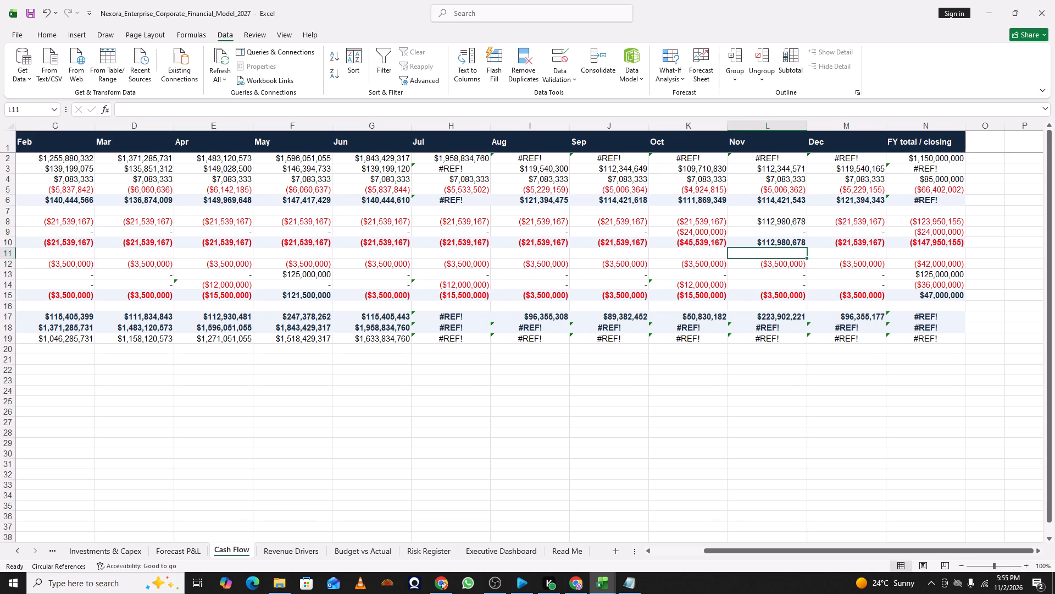
left_click(781, 234)
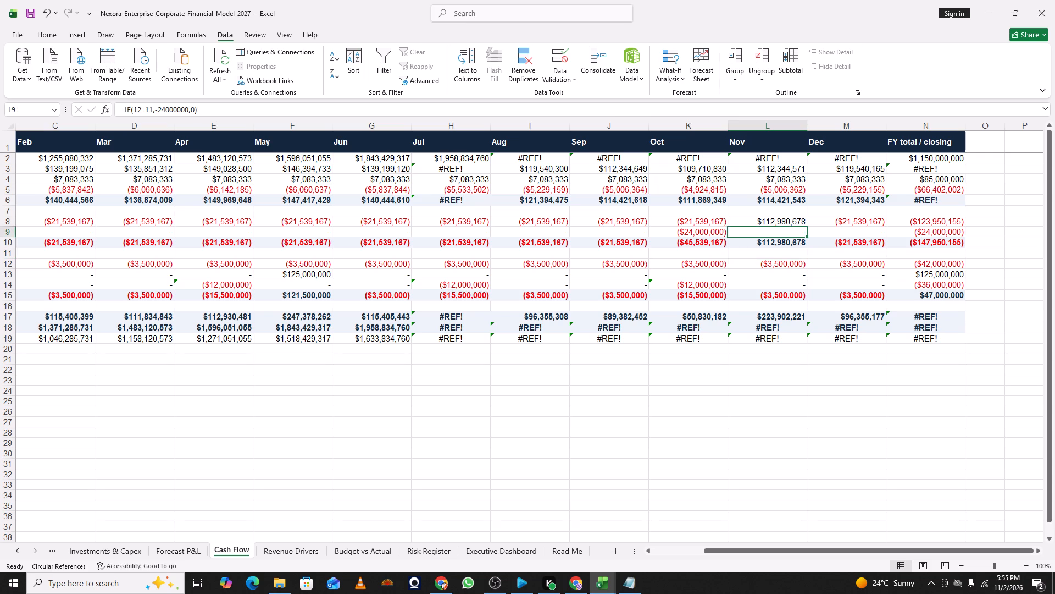
Replace the November formula in row 9 of Cash Flow with the value $123,765.
key("shift+dollar")
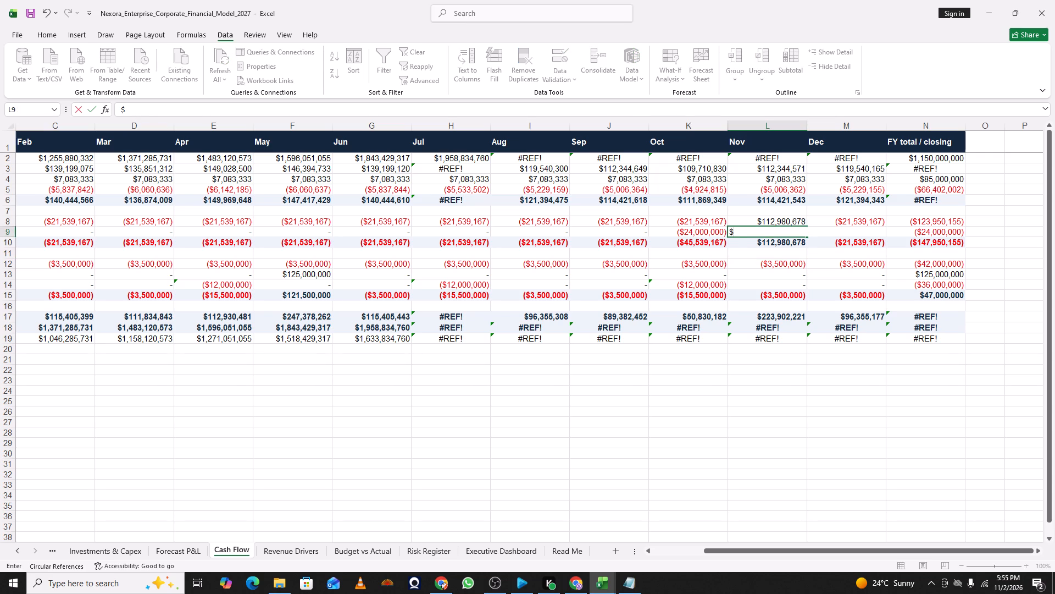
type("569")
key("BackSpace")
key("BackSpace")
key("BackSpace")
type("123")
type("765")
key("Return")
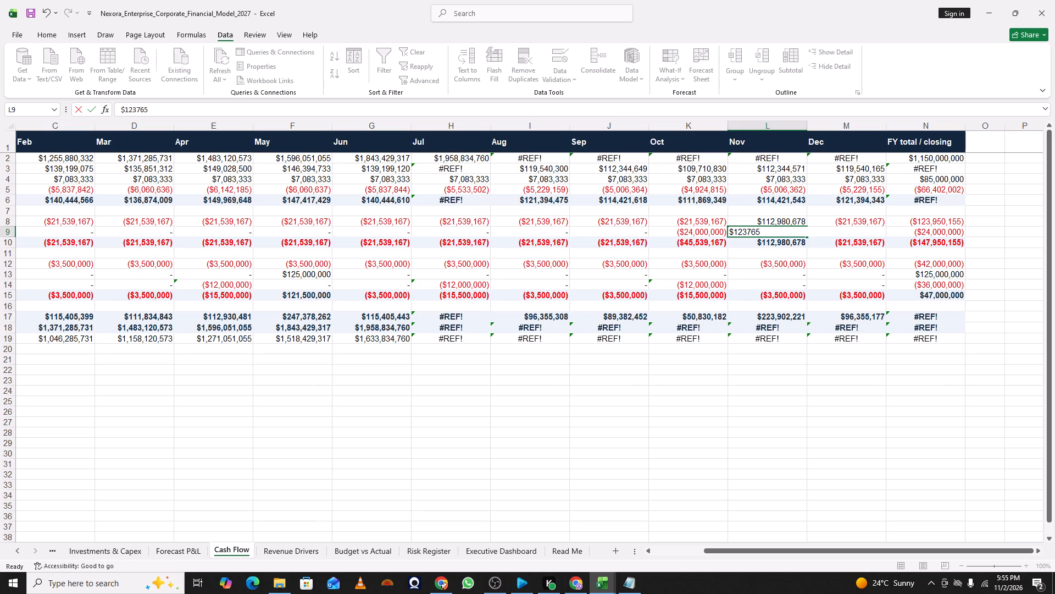
left_click(767, 288)
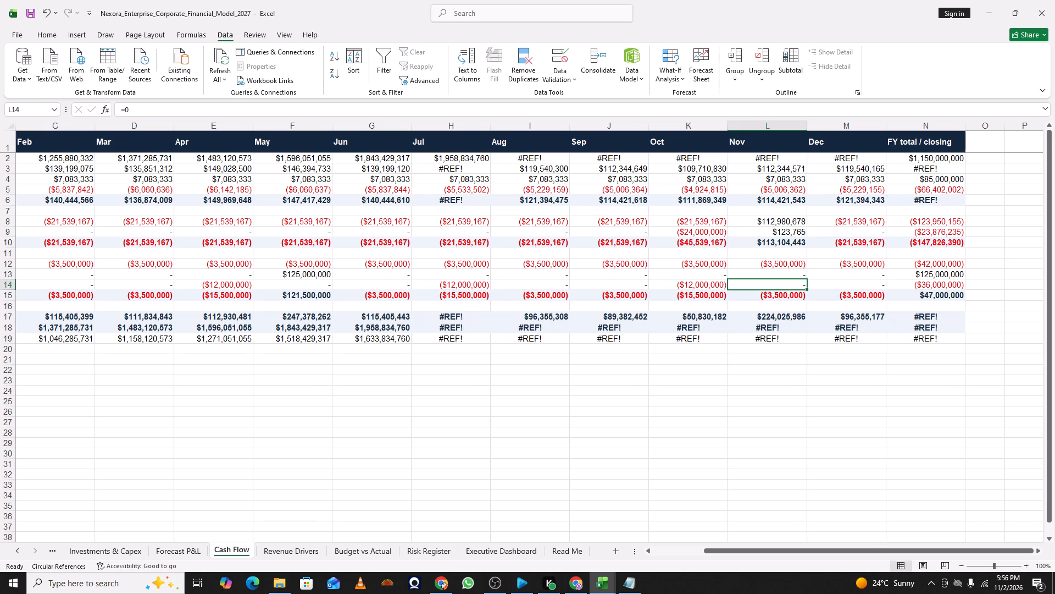
Try adding a minus sign after Assumptions in July's row 19 formula in Cash Flow and entering the formula.
left_click(474, 343)
double_click(475, 337)
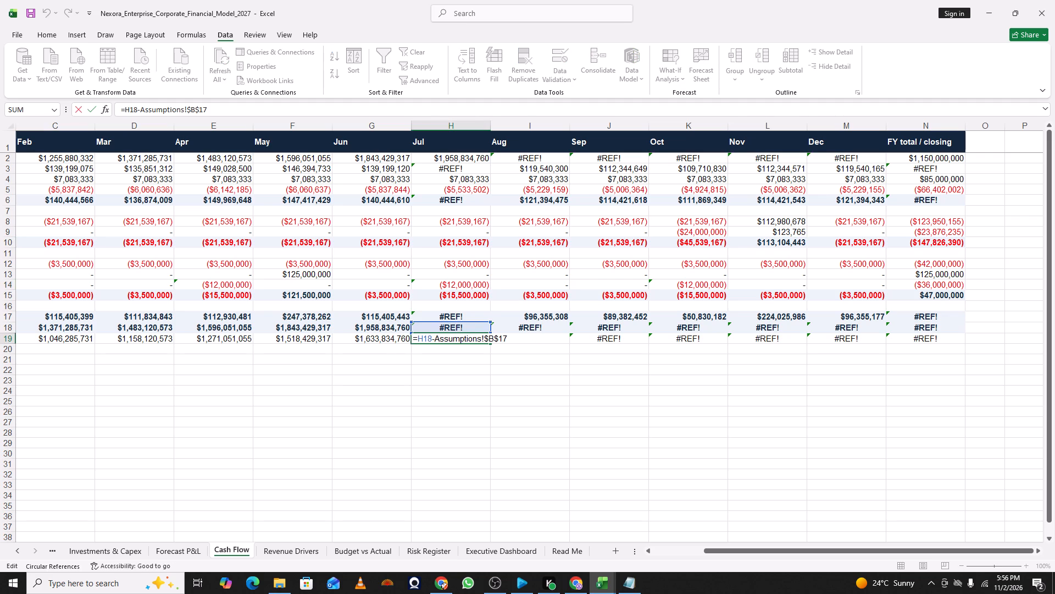
left_click(487, 337)
left_click(487, 337)
key("Left")
key("Left")
key("minus")
key("Return")
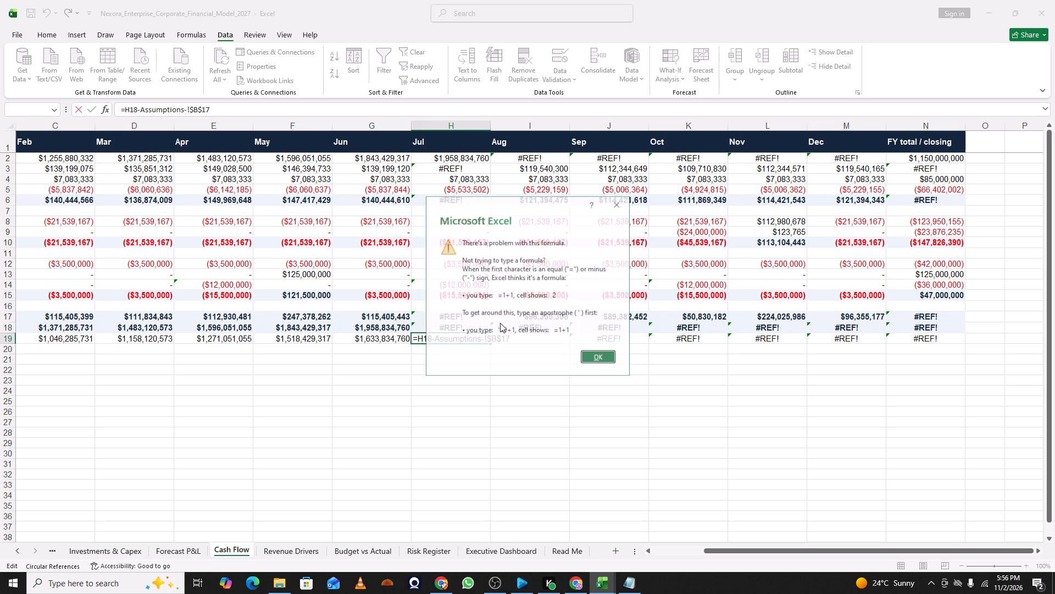
left_click(593, 351)
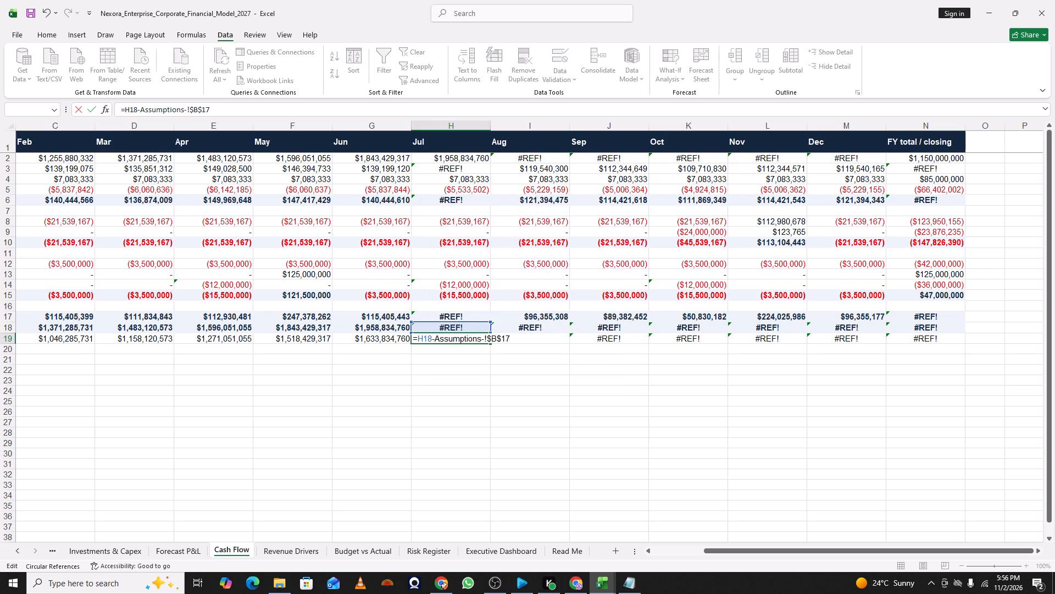
Try inserting a reference to J19 after the added minus sign in July's row 19 formula, replacing it with May's F8.
left_click(609, 342)
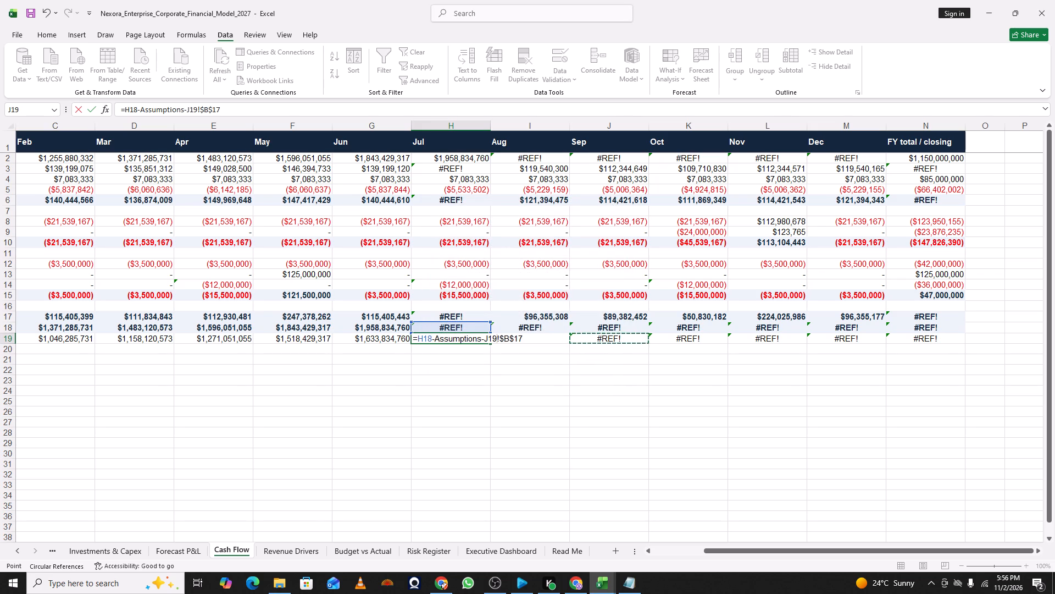
left_click(284, 218)
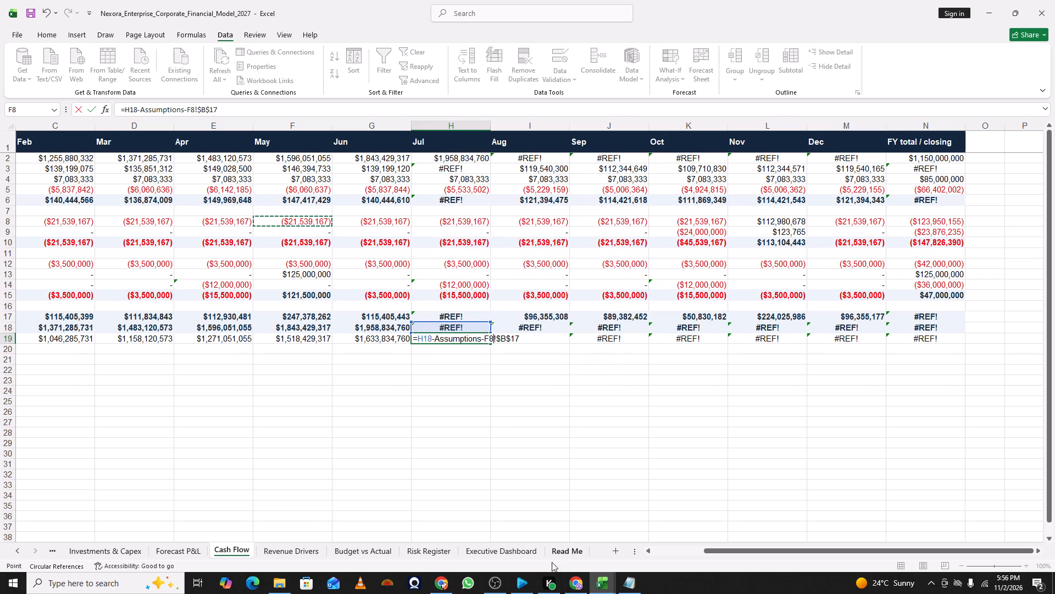
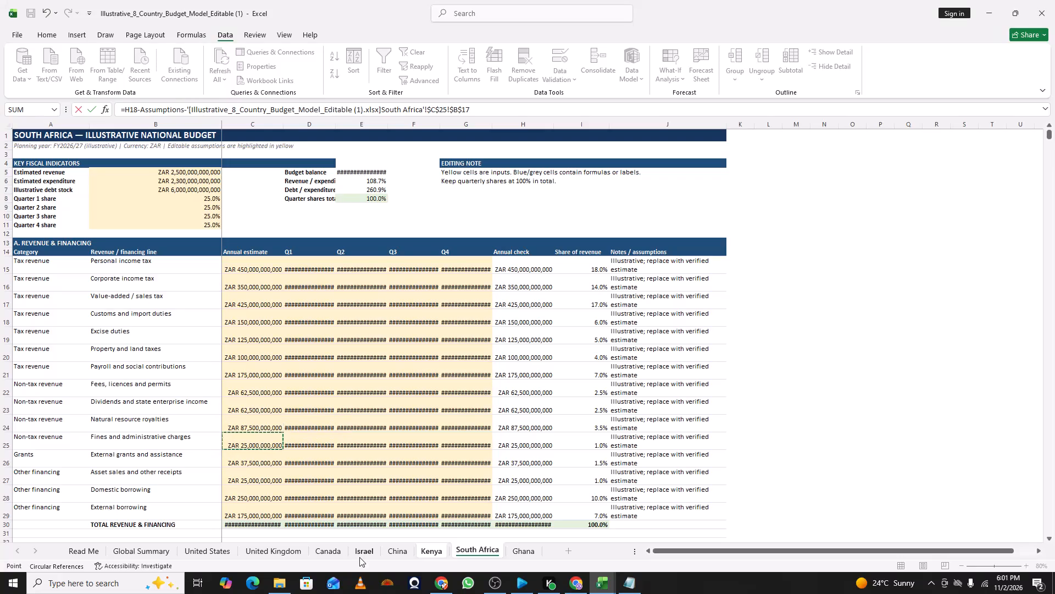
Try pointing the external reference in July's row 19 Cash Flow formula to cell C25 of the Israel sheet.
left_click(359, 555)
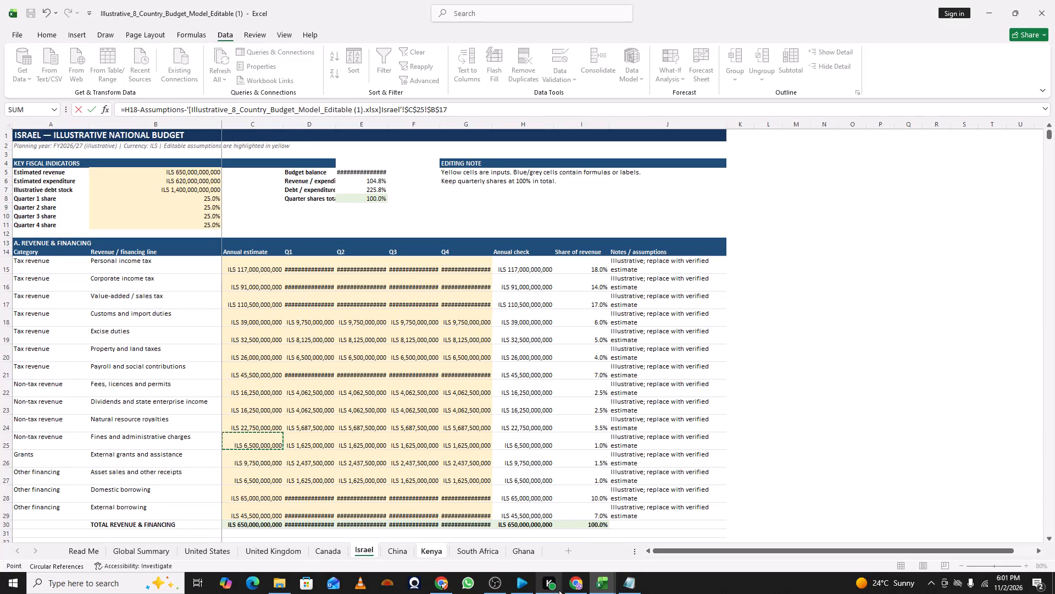
Switch to the Nexora workbook and replace the external reference in July's row 19 formula with Risk Register range A2:F5.
left_click(599, 589)
left_click(726, 542)
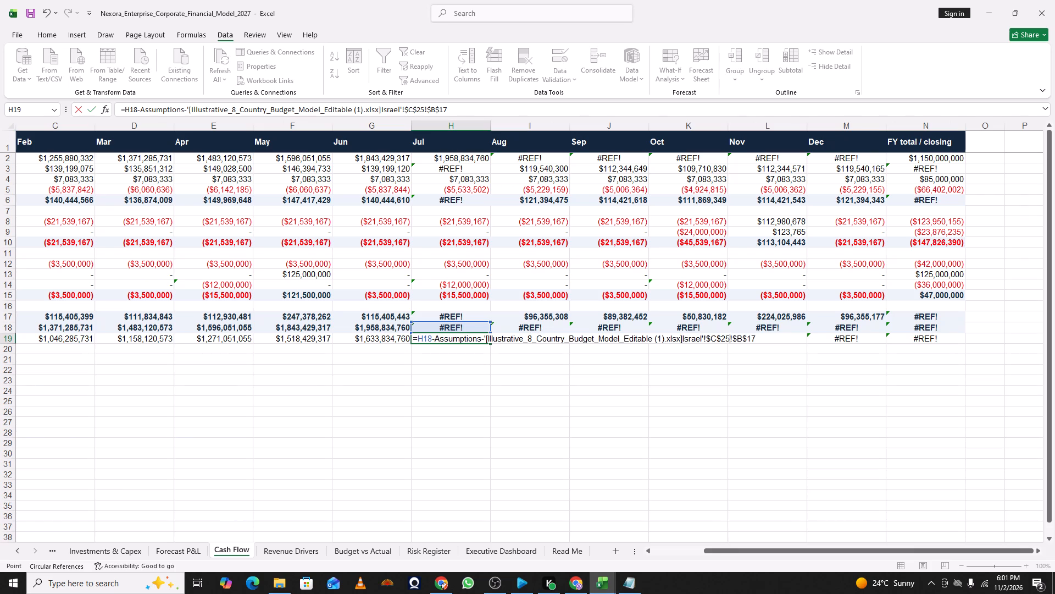
left_click(497, 552)
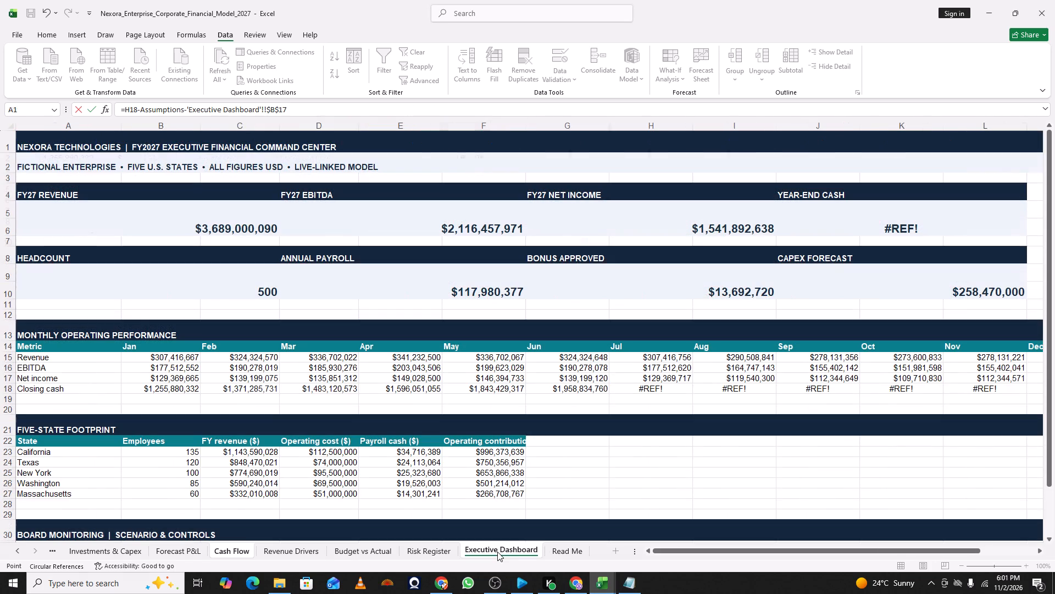
left_click(418, 551)
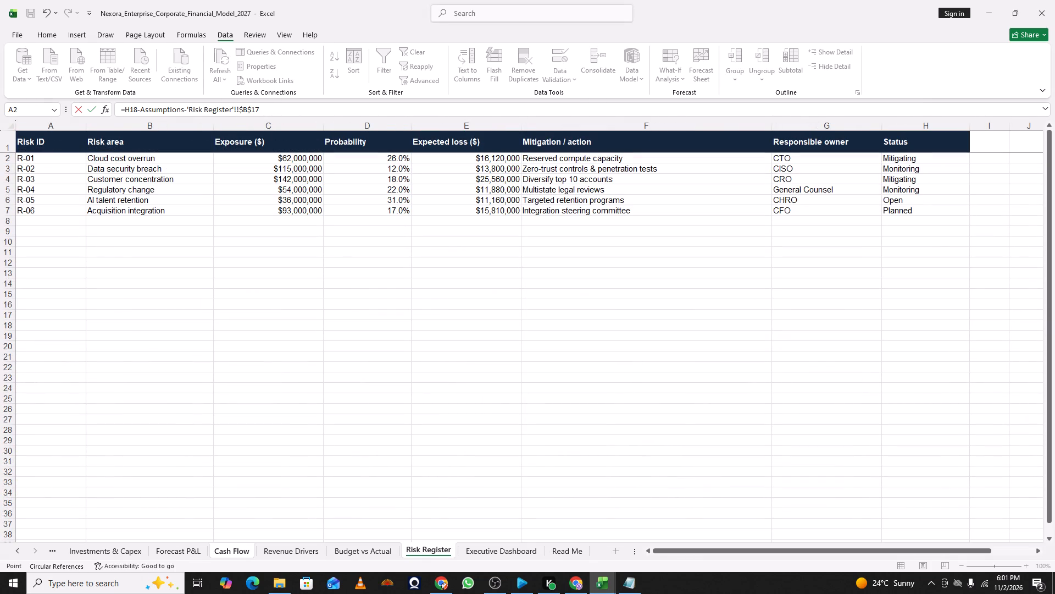
left_click(36, 159)
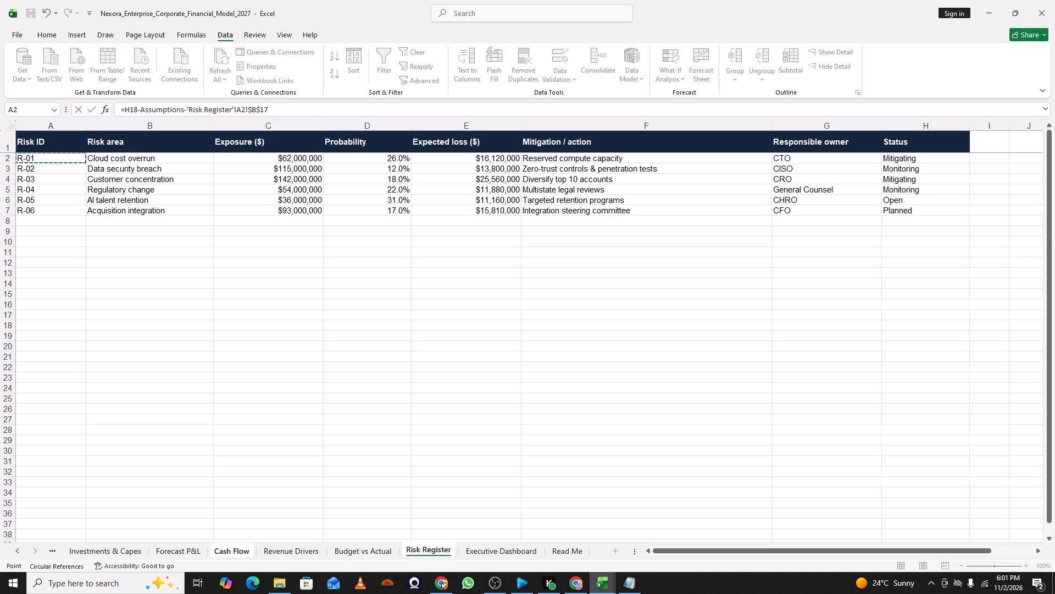
key("shift+Right")
key("shift+Right")
key("shift+Right")
key("shift+Right")
key("shift+Right")
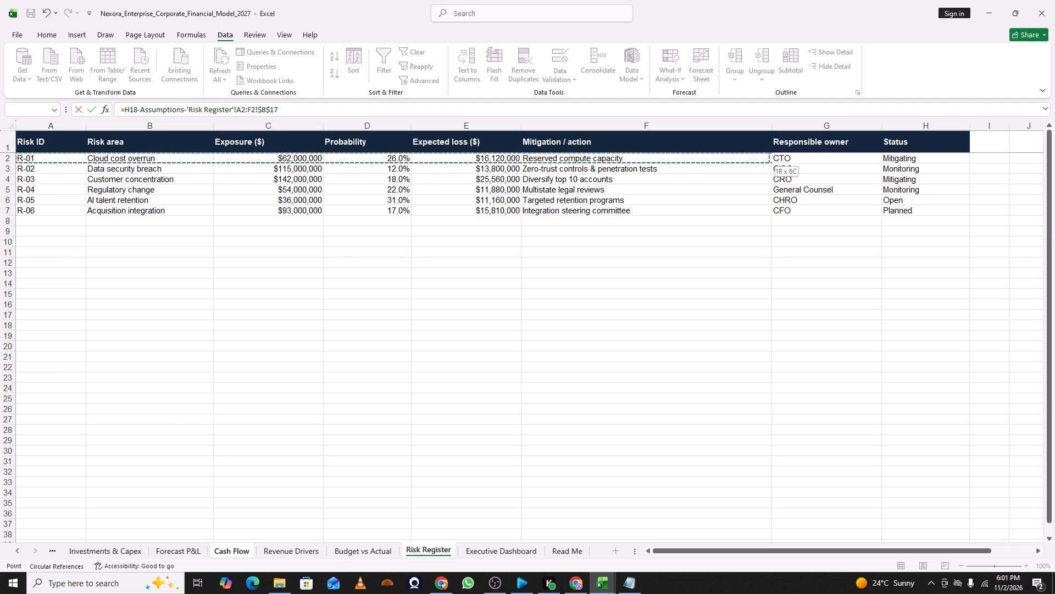
key("shift+Down")
key("shift+Down")
key("shift+Down")
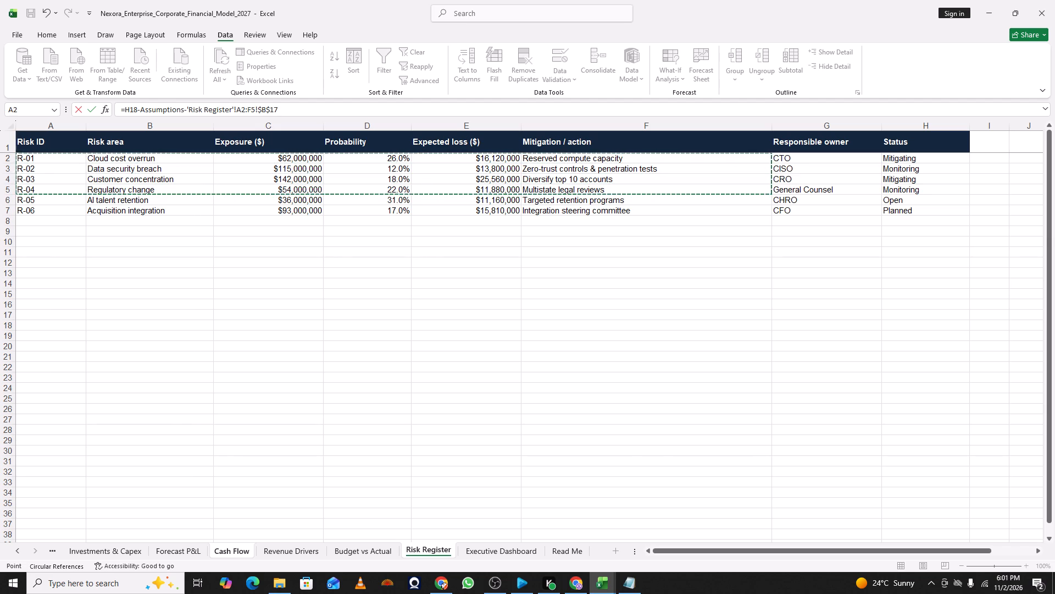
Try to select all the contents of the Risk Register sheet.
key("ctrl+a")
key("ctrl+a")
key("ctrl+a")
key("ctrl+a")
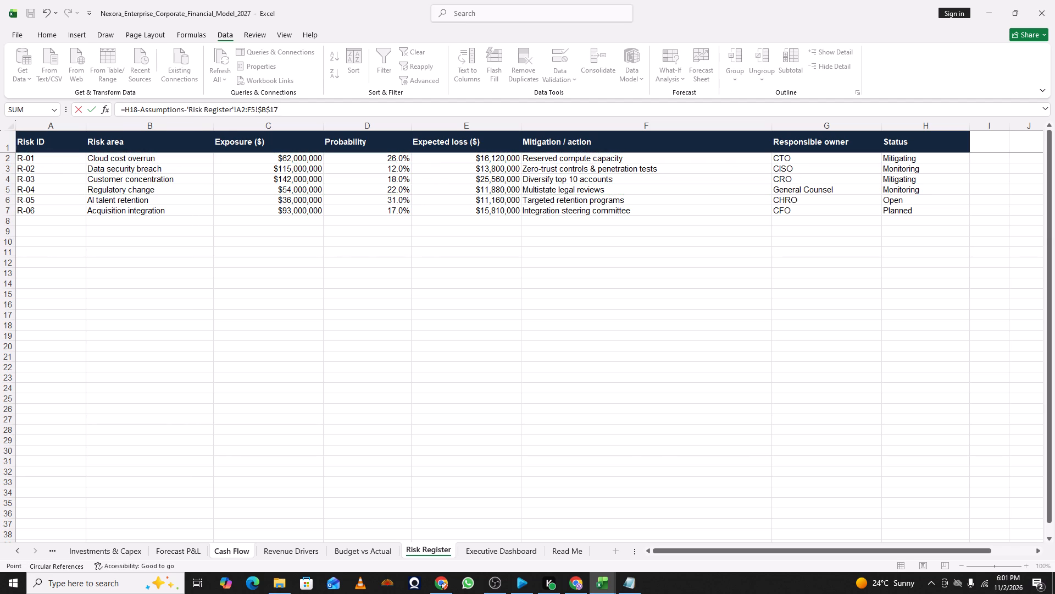
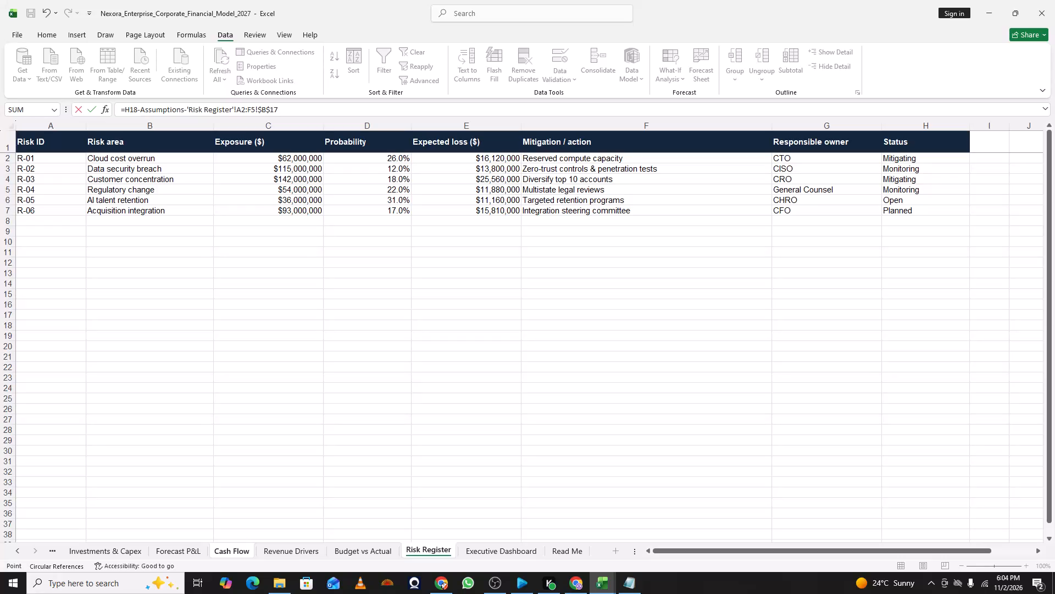
Point the Cash Flow formula being edited at the AI talent retention expected loss, cell E6 of the Risk Register sheet.
left_click(612, 205)
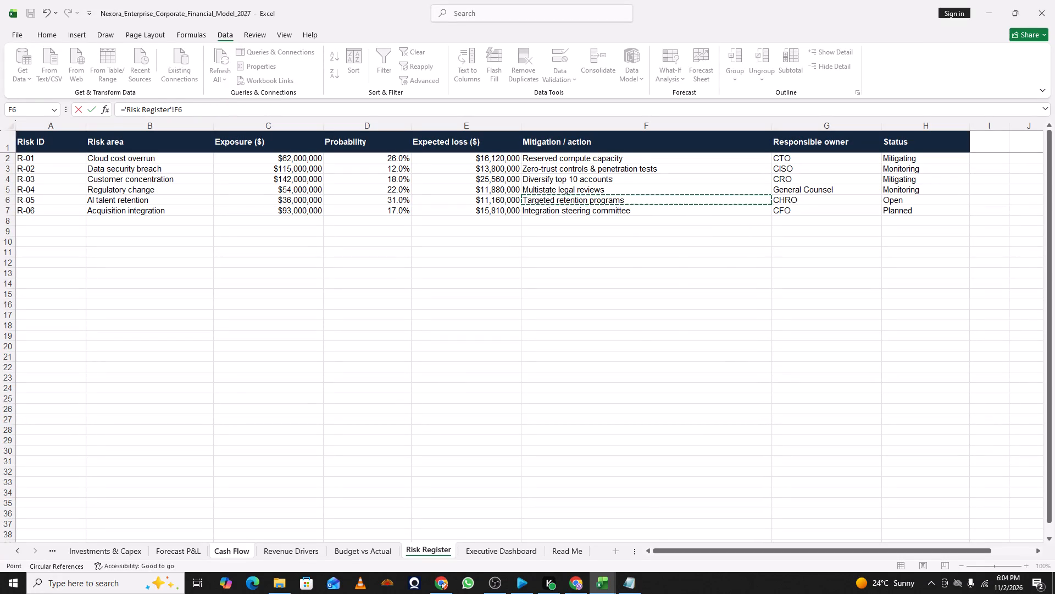
left_click(502, 201)
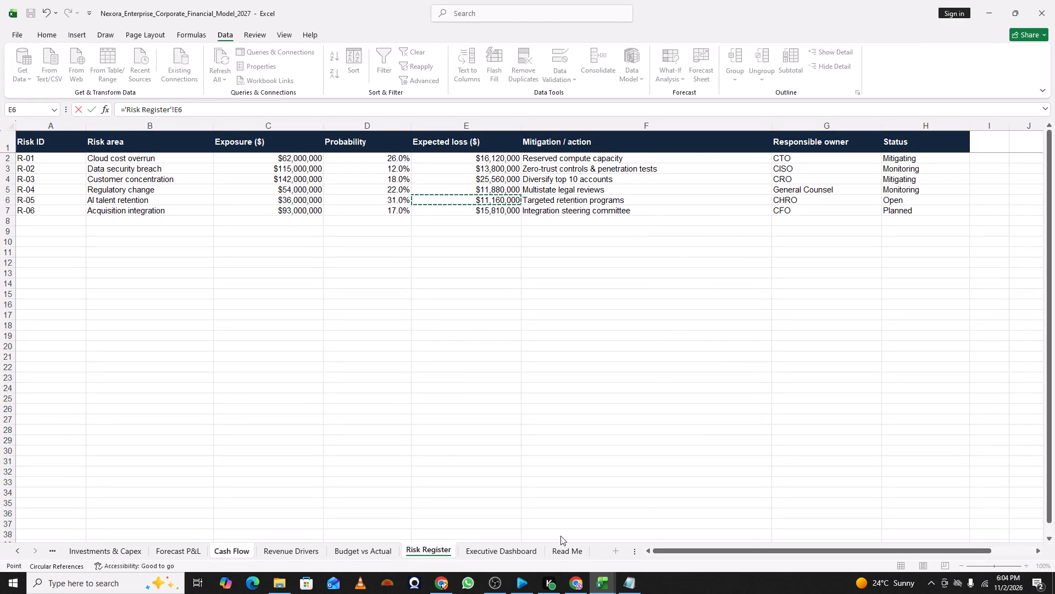
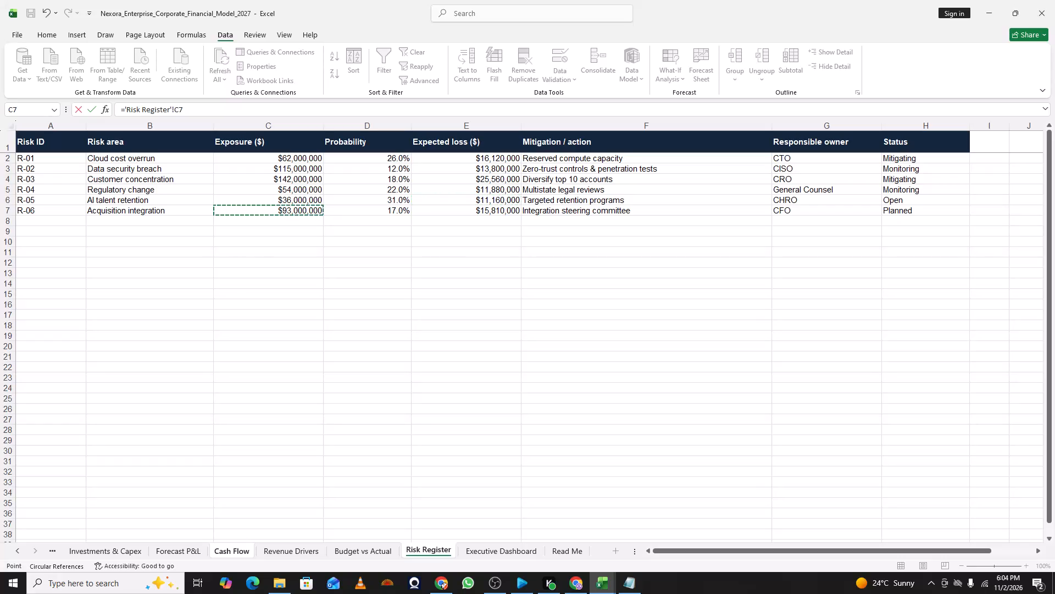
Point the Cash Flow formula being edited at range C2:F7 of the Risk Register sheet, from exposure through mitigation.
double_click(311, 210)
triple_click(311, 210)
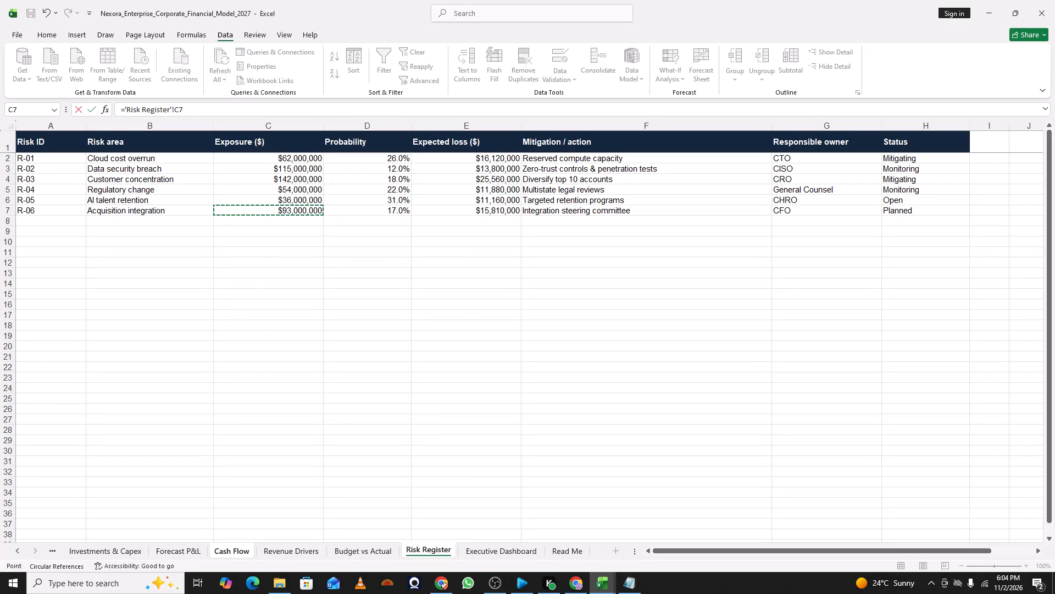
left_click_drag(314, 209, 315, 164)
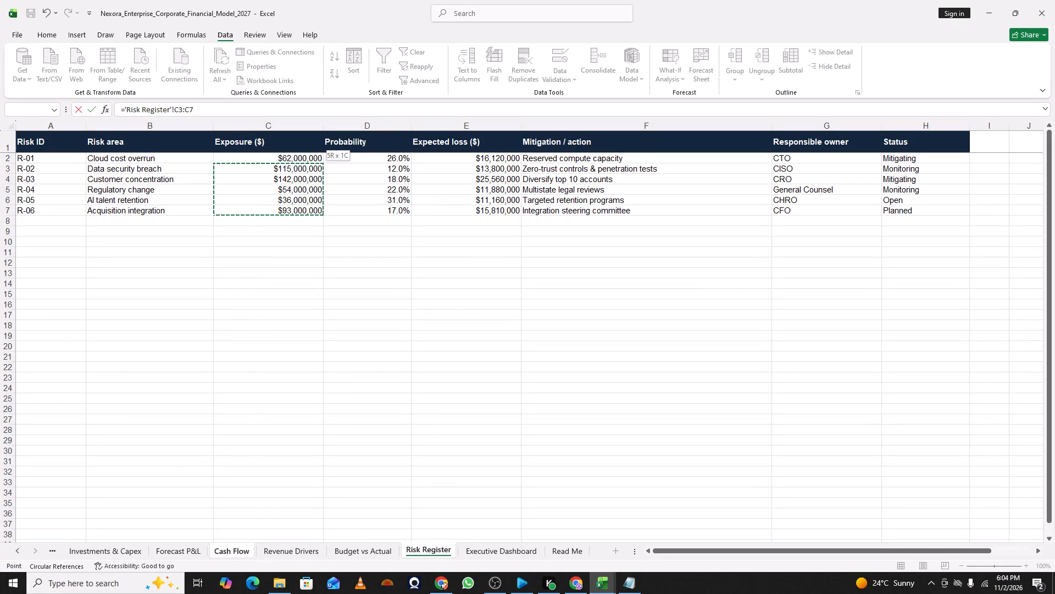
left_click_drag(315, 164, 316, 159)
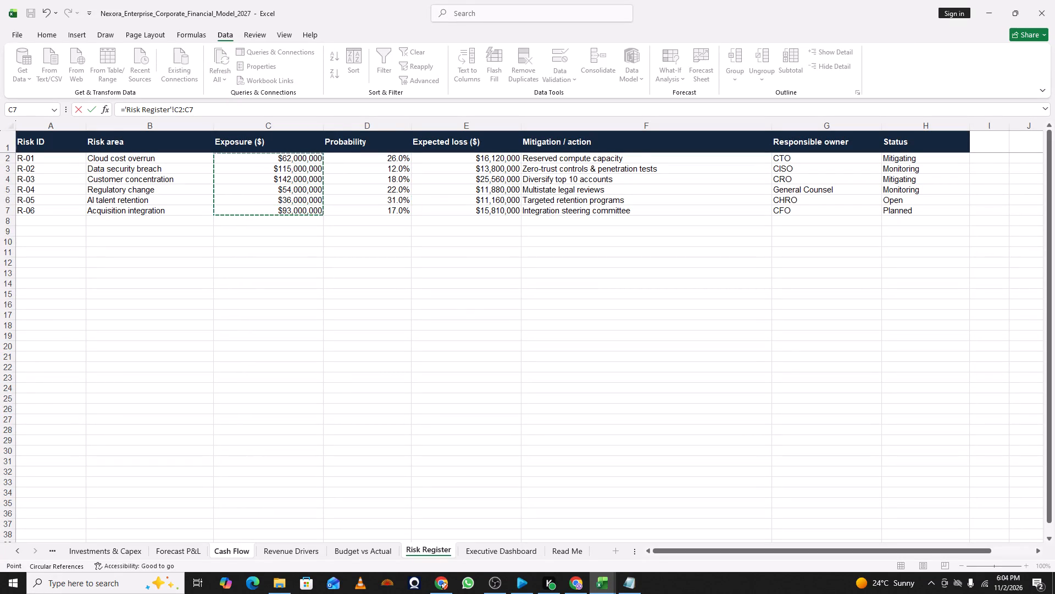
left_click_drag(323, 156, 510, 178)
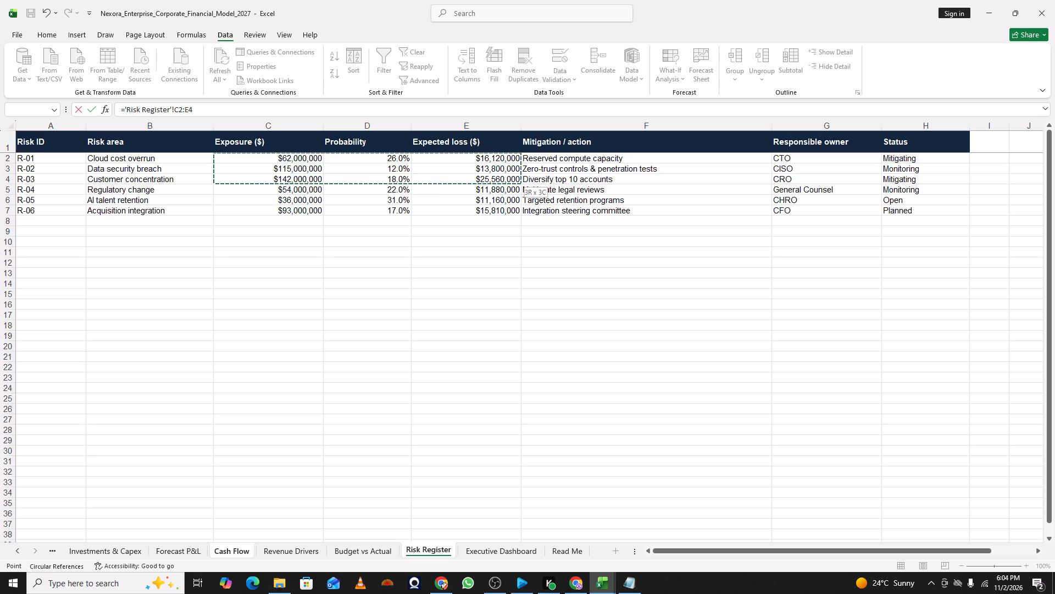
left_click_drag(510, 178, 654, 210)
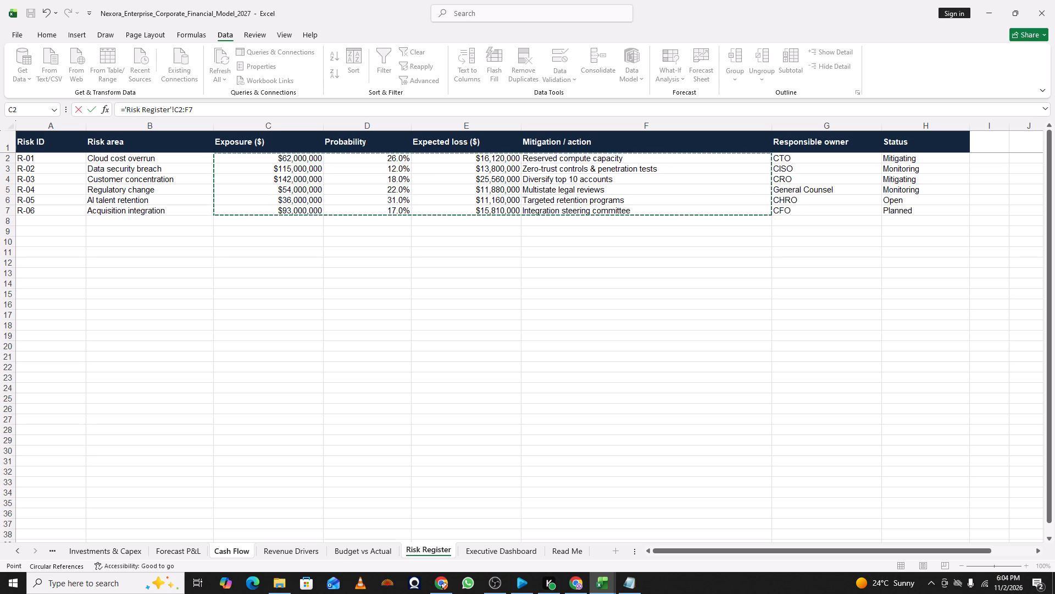
Change the formula's reference to range B2:H7 of the Risk Register sheet, from risk area through status.
left_click(591, 198)
left_click(481, 191)
left_click(104, 187)
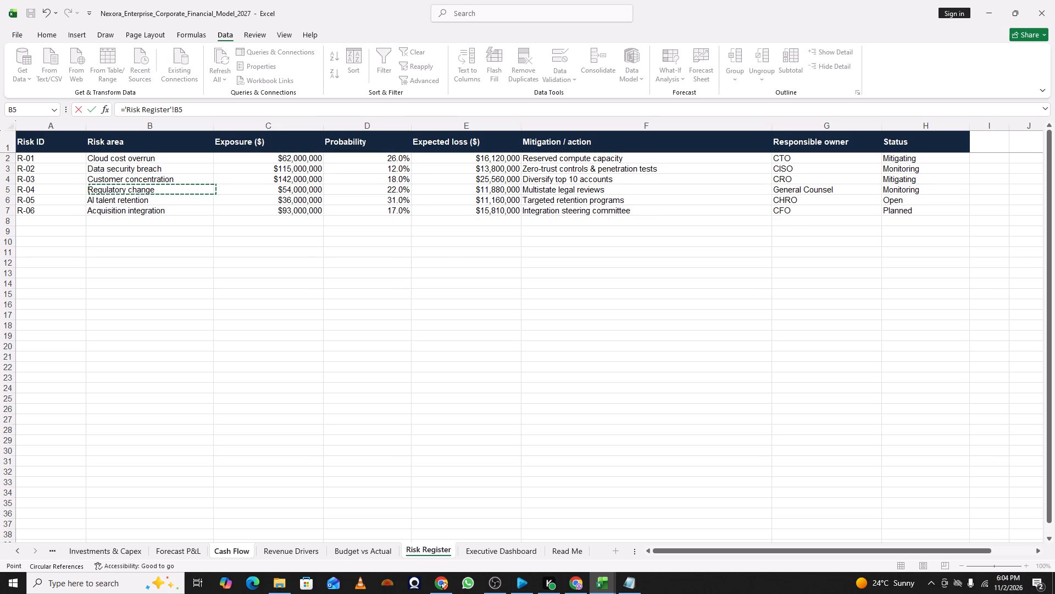
left_click(25, 154)
left_click_drag(89, 158, 890, 206)
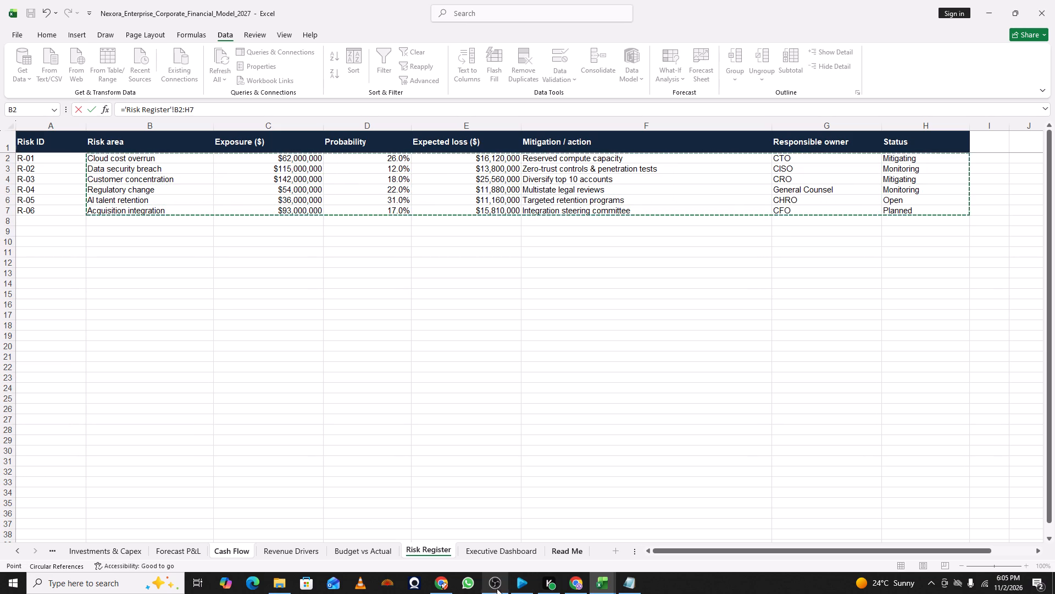